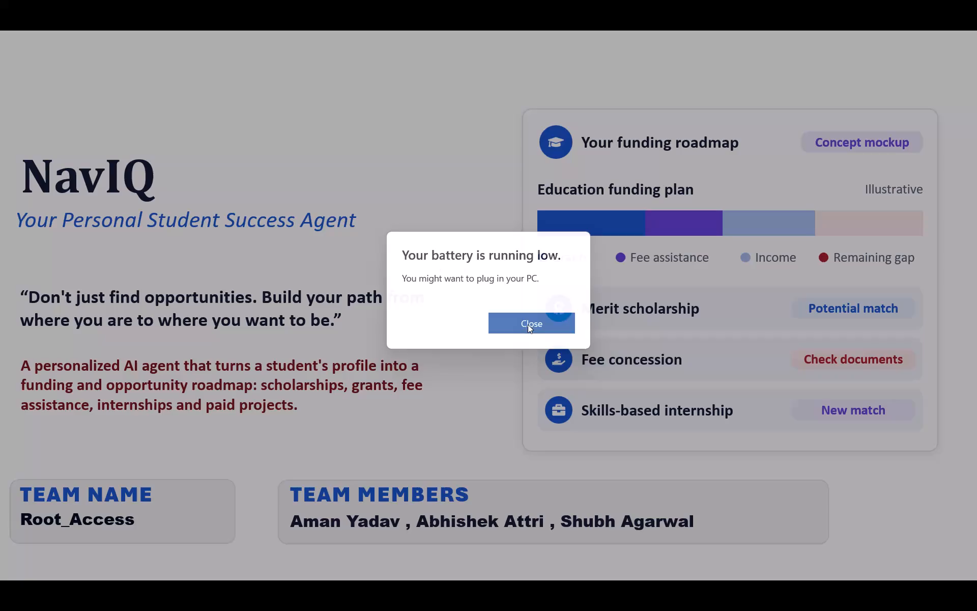
Dismiss the low-battery notice covering the NavIQ title slide.
left_click(544, 318)
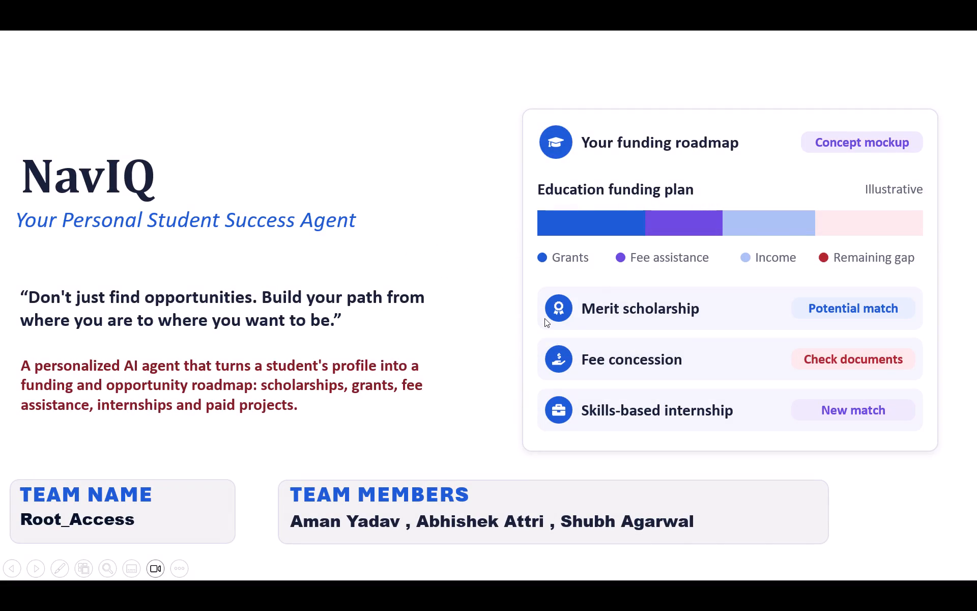
Advance the slide show from the NavIQ title slide to the Problem Statement & Target Audience slide.
key("Down")
key("Up")
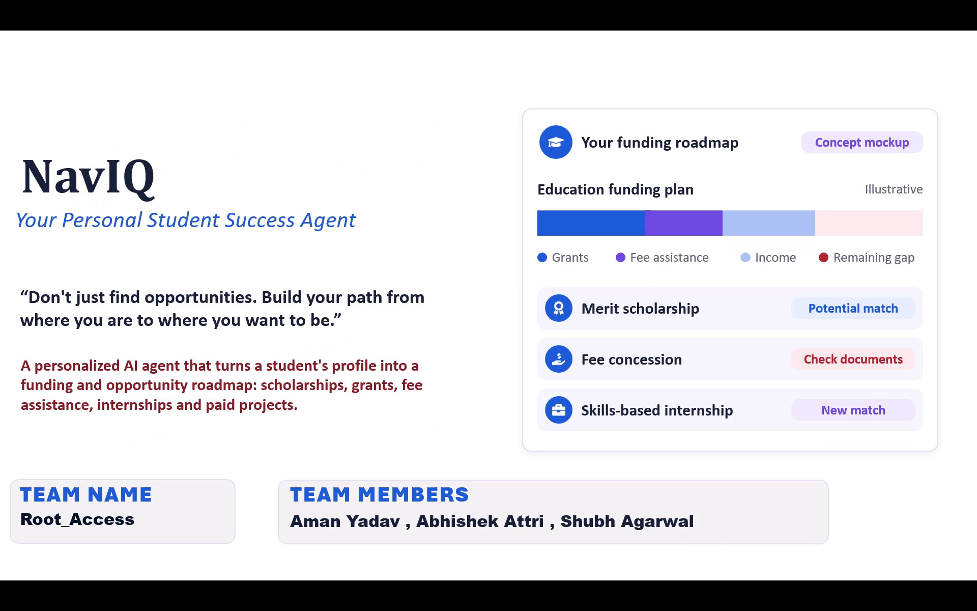
key("Down")
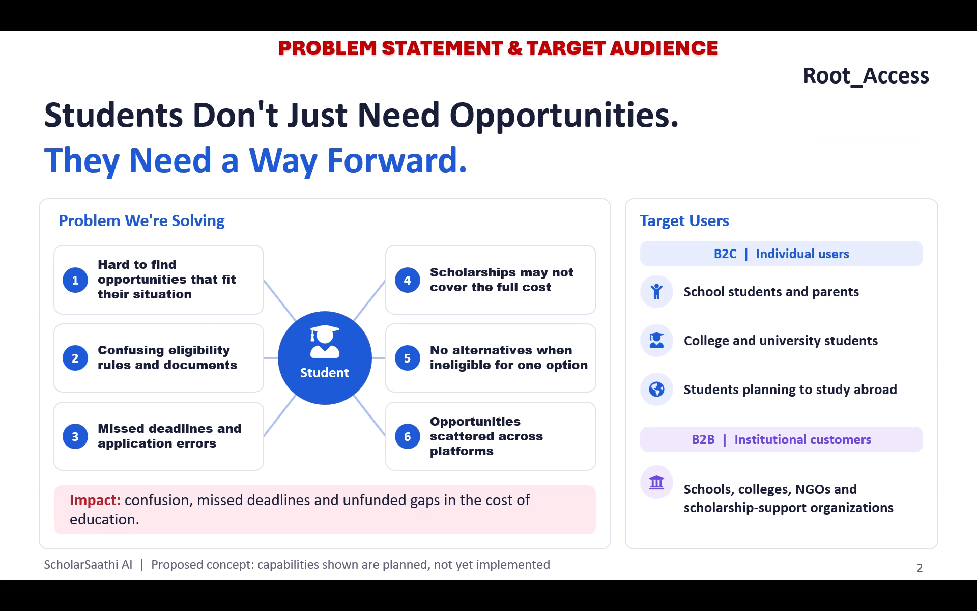
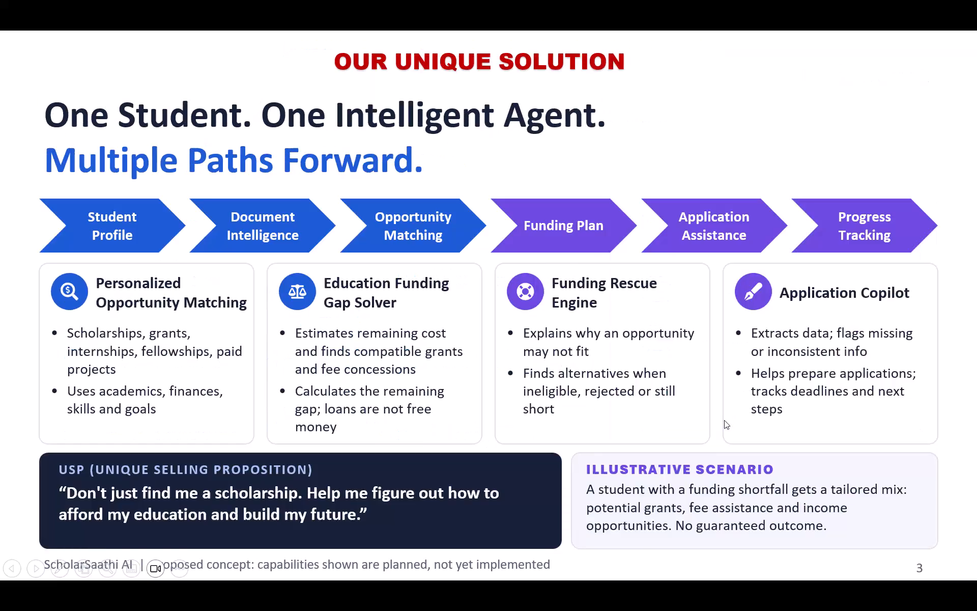
Advance the slide show from the Our Unique Solution slide through the remaining slides and exit at its end.
key("Down")
key("Down")
key("Down")
key("Down")
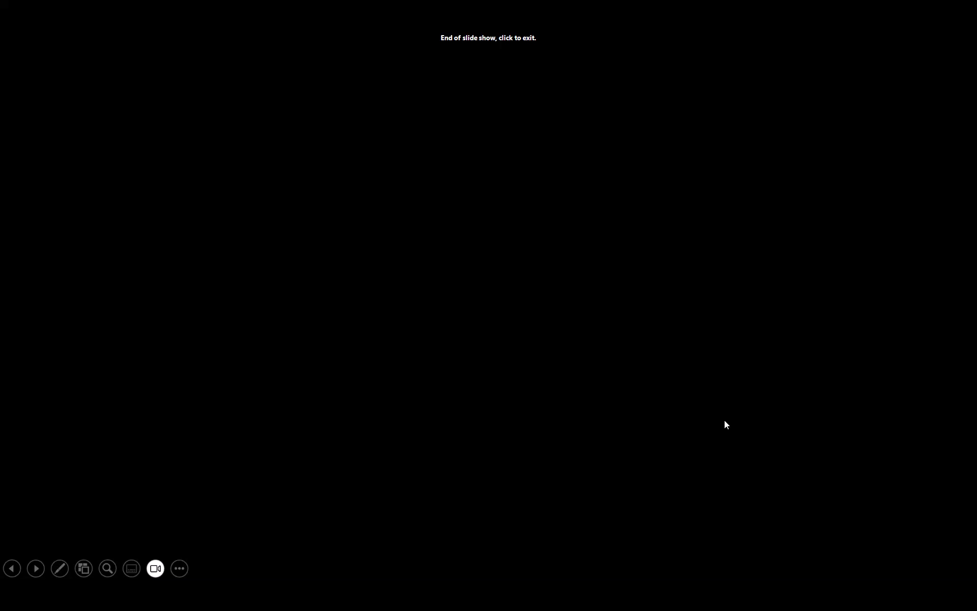
key("Down")
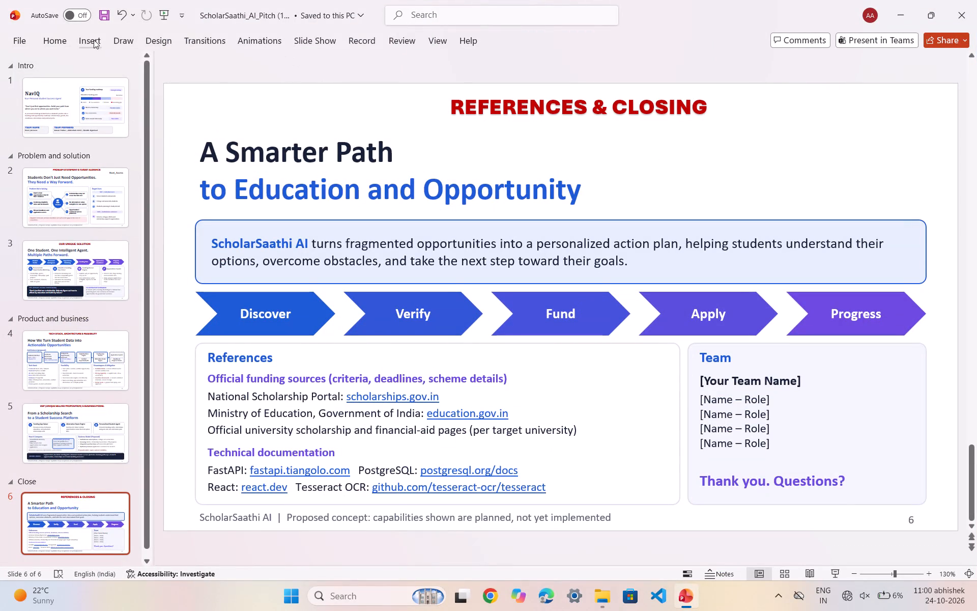
Draw a rectangle about 13.57 cm wide and 0.51 cm high over the footer text on the References & Closing slide.
left_click(94, 40)
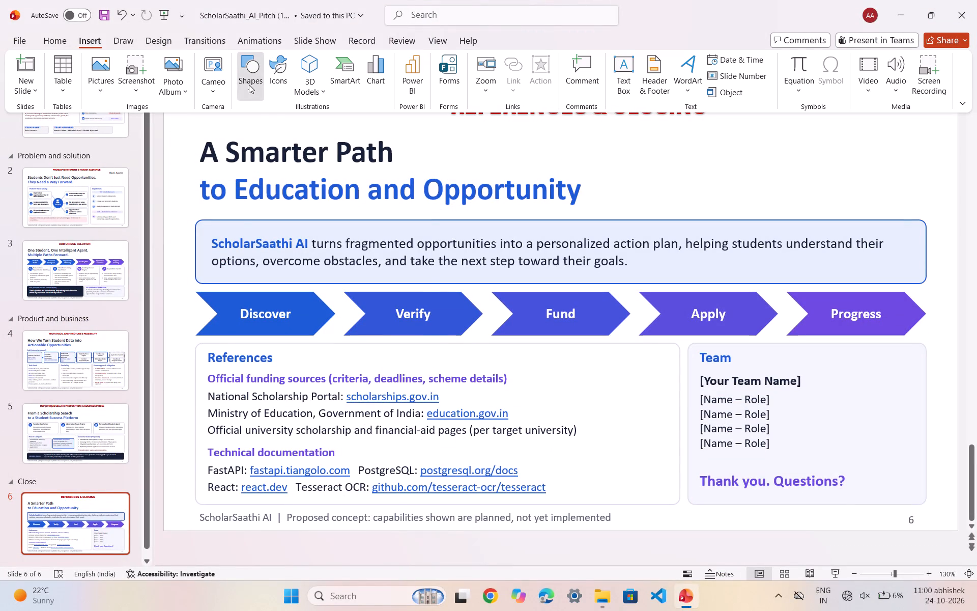
left_click(249, 85)
left_click(287, 122)
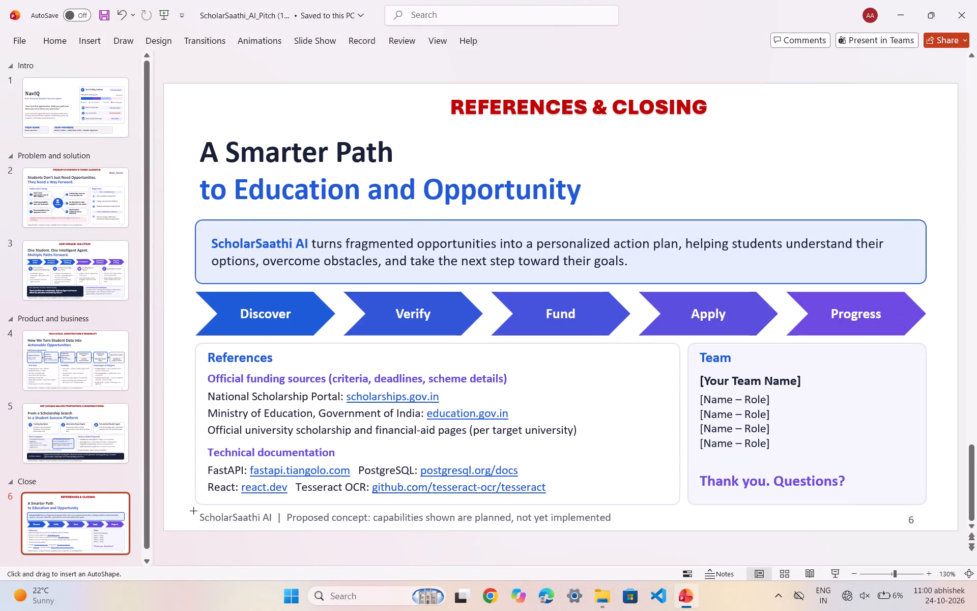
left_click_drag(193, 511, 620, 525)
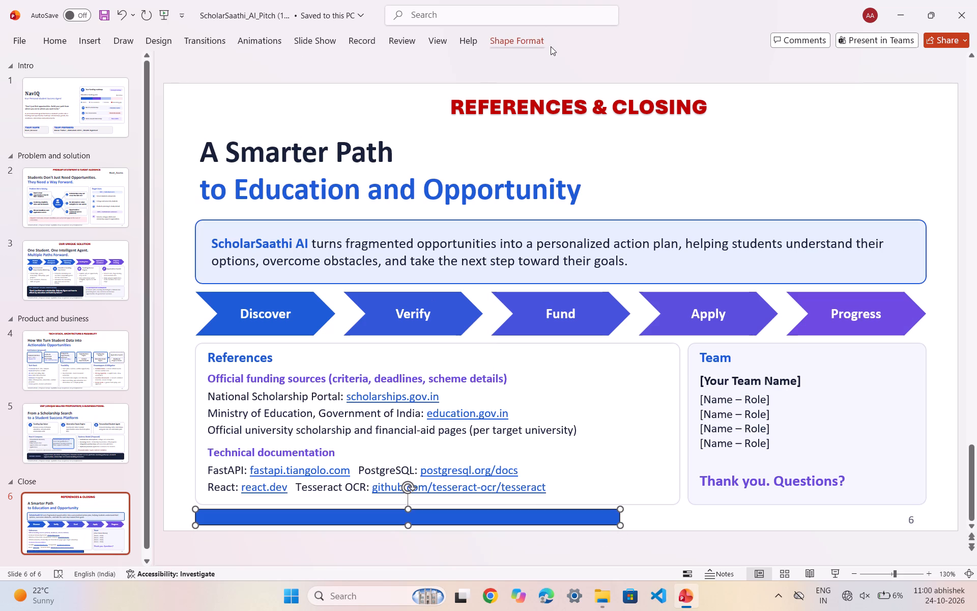
Give the rectangle over the footer on the References & Closing slide a white fill and a white outline.
left_click(504, 43)
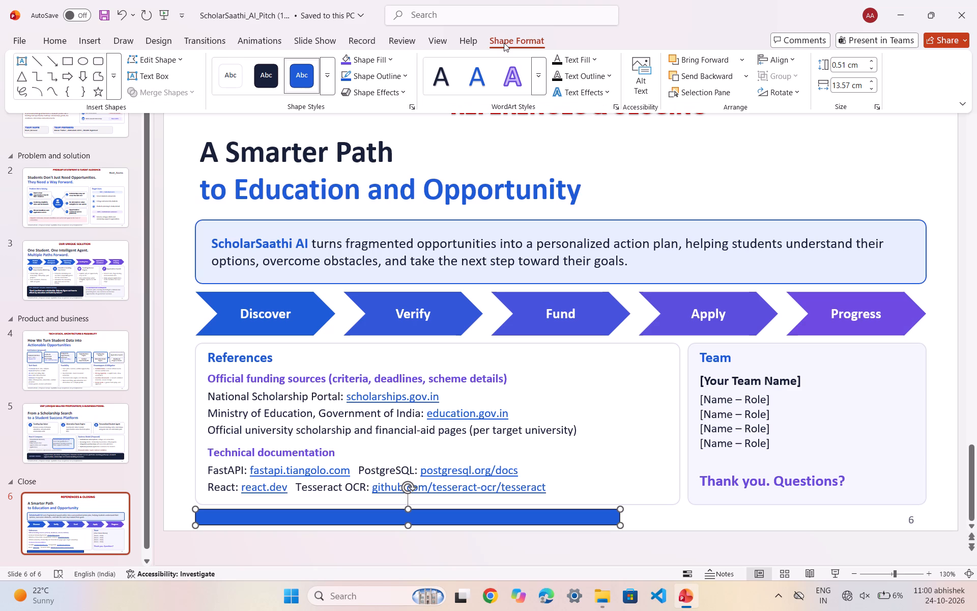
left_click(392, 62)
left_click(349, 123)
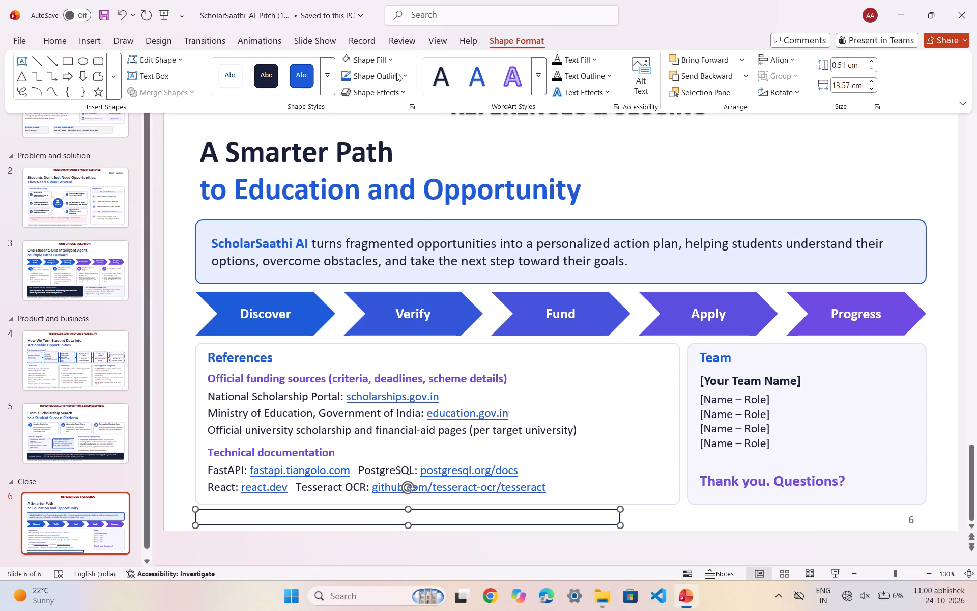
left_click(408, 77)
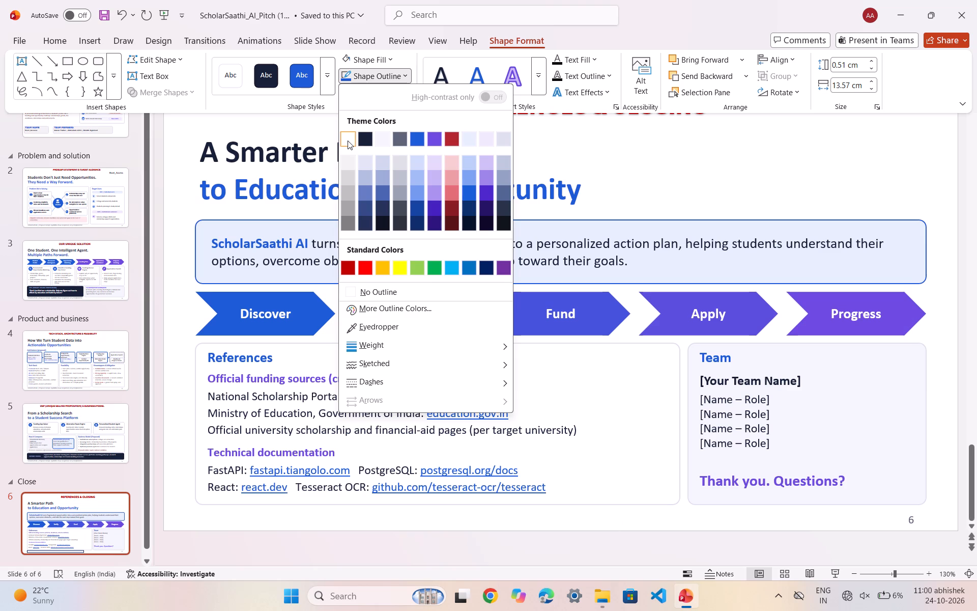
left_click(348, 141)
left_click(706, 174)
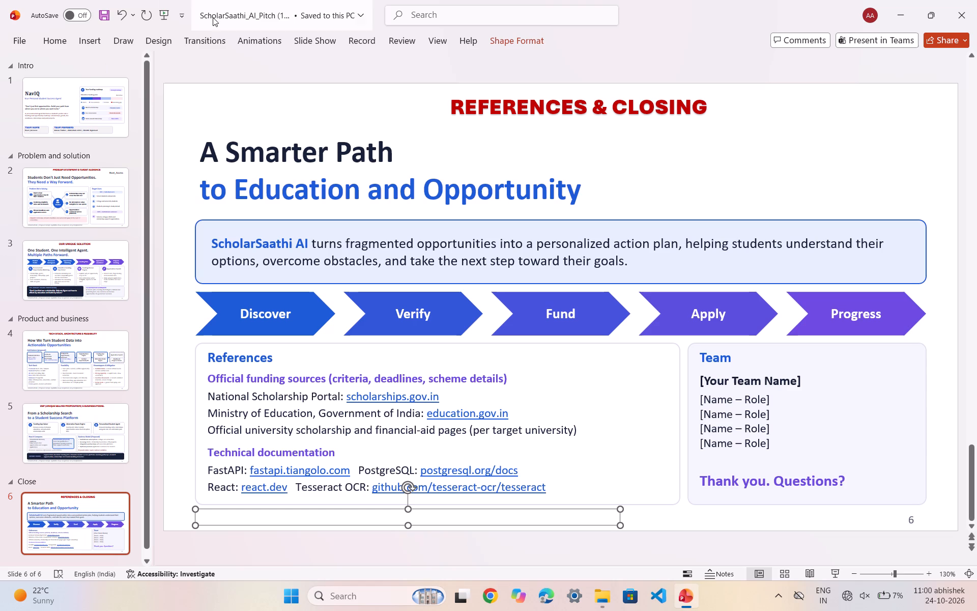
Run the slide show from the title slide through to the end, return to editing and deselect the footer rectangle.
left_click(166, 8)
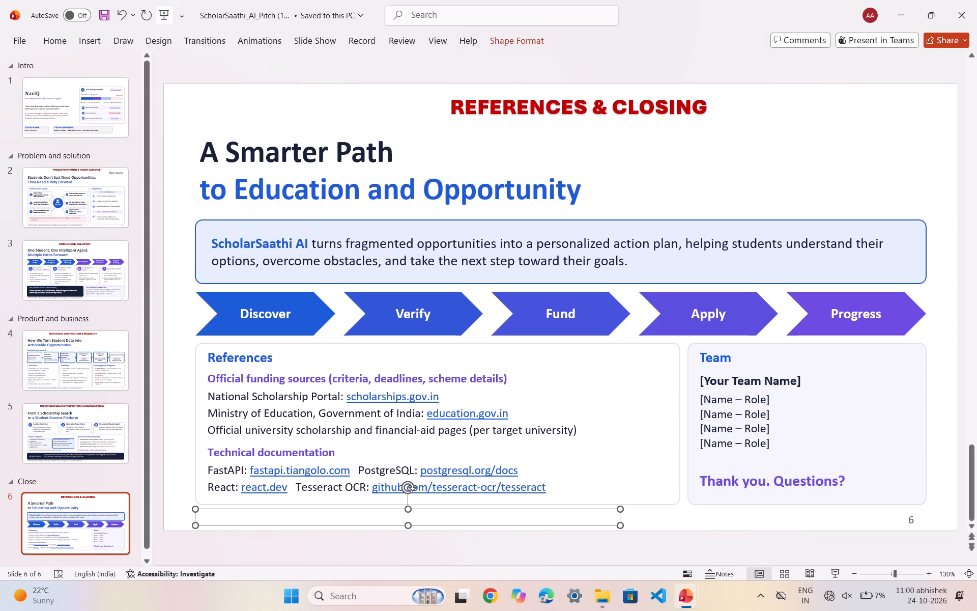
key("Down")
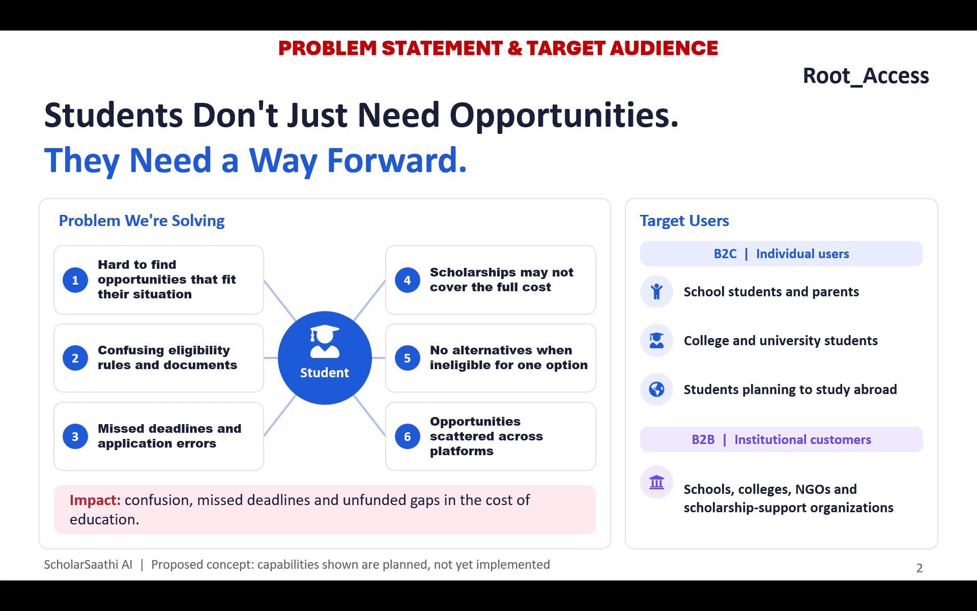
key("Up")
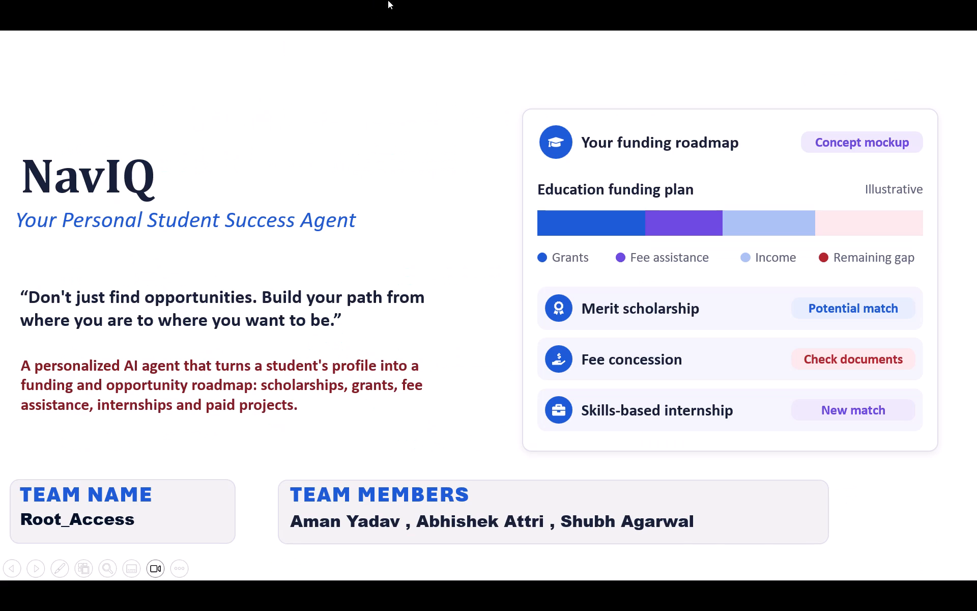
key("Down")
key("Down")
key("Down")
key("Down")
key("Down")
key("Down")
key("Down")
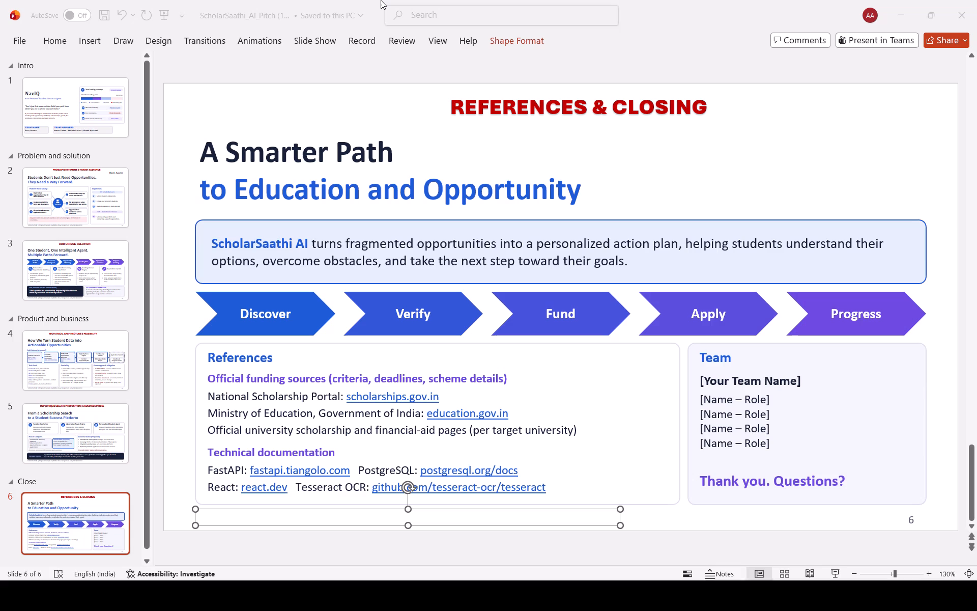
left_click(783, 141)
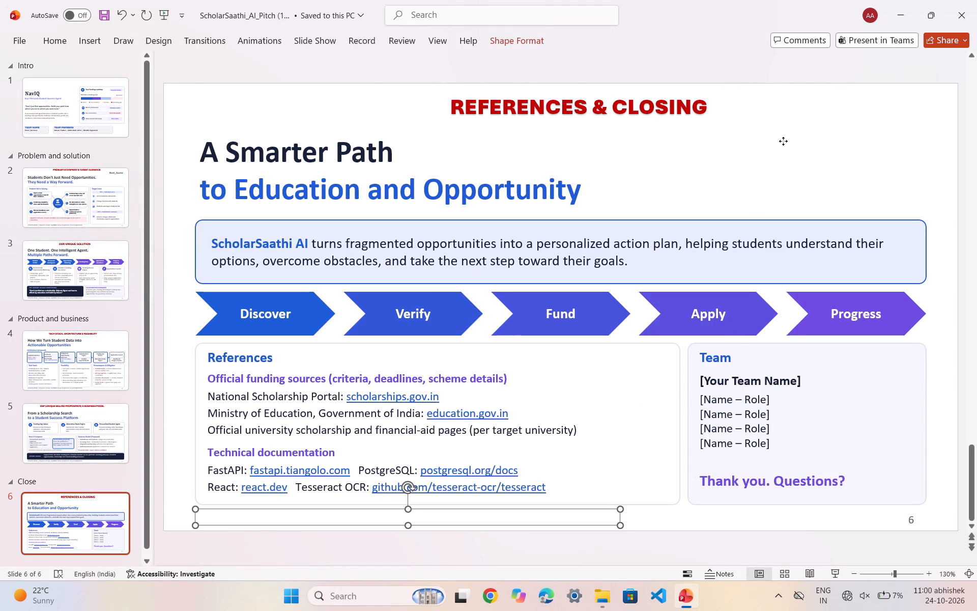
left_click(723, 60)
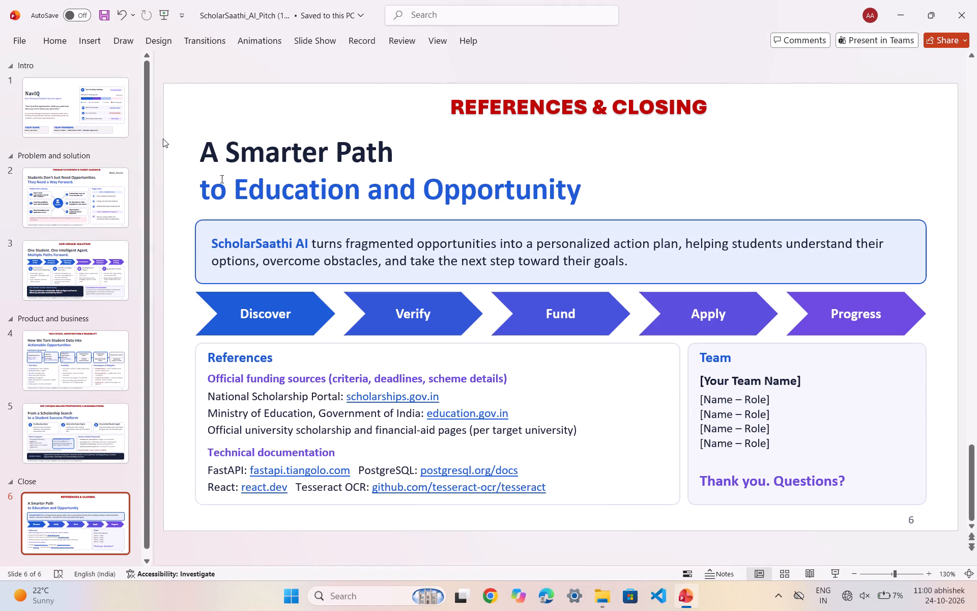
Replace the third name in the title slide's Team Members line with Pragati and her surname.
left_click_drag(115, 124, 86, 113)
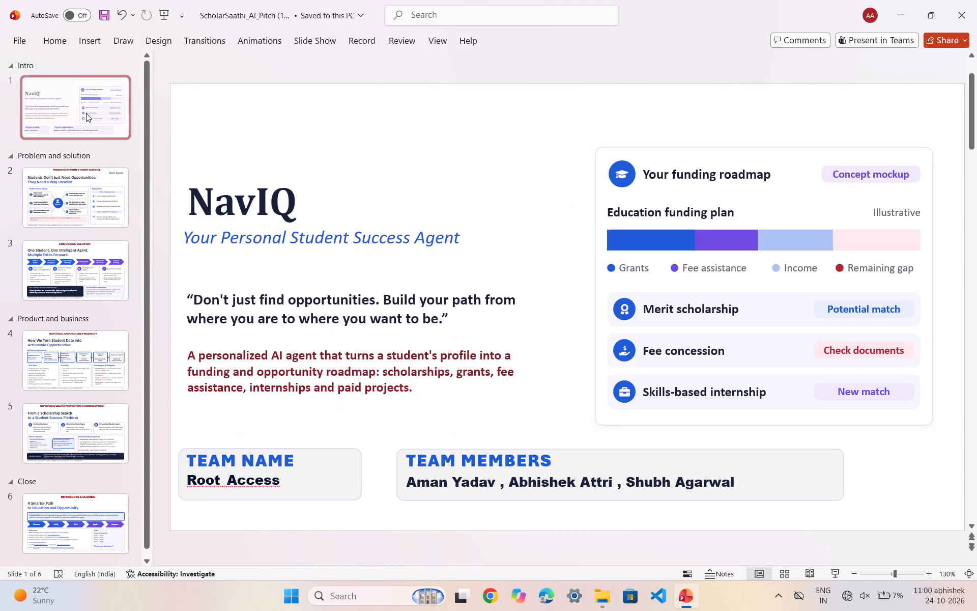
left_click(729, 481)
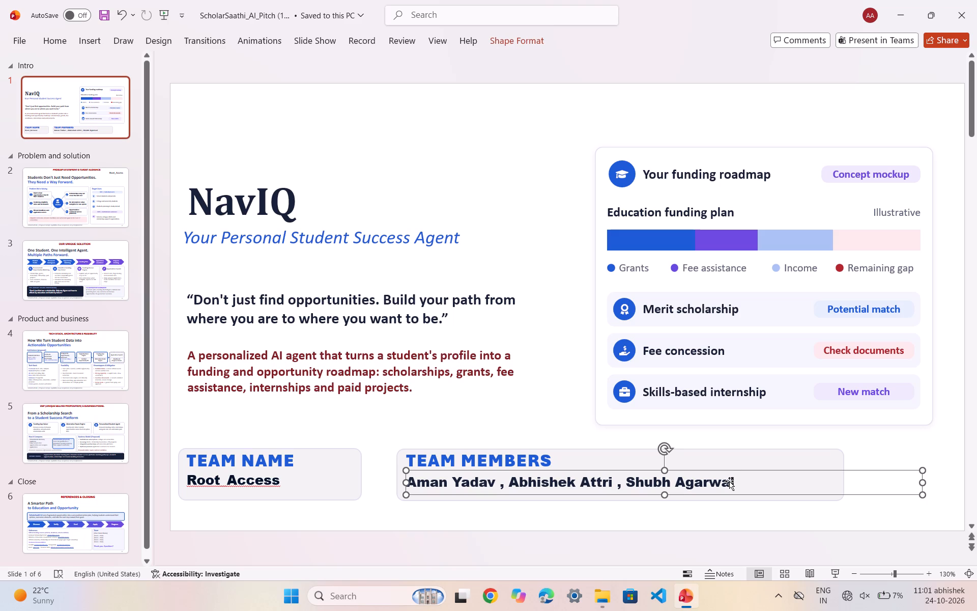
left_click(721, 482)
key("Right")
key("BackSpace")
key("BackSpace")
key("BackSpace")
key("BackSpace")
key("BackSpace")
key("BackSpace")
key("BackSpace")
key("BackSpace")
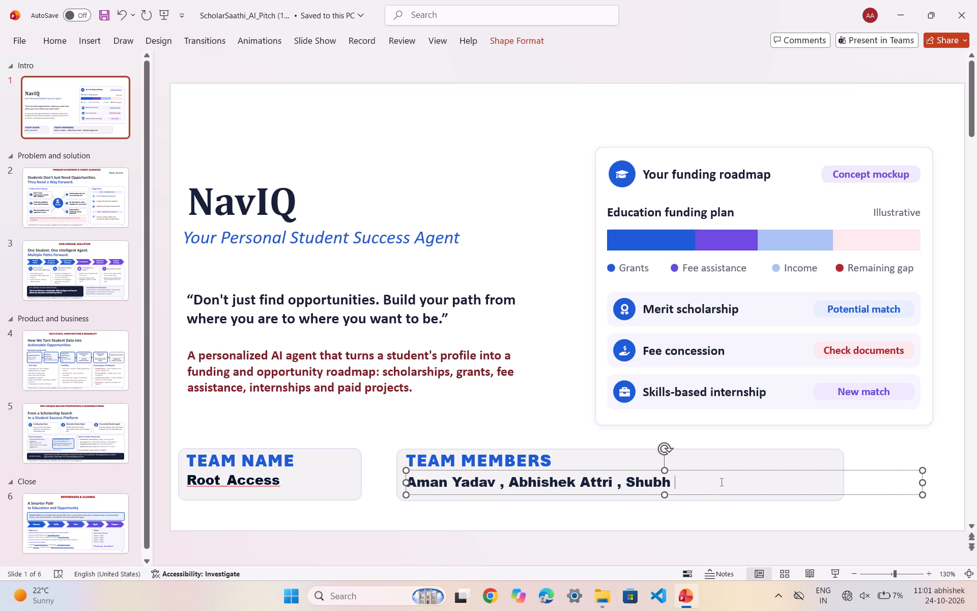
key("BackSpace")
key("BackSpace")
key("BackSpace")
key("BackSpace")
key("BackSpace")
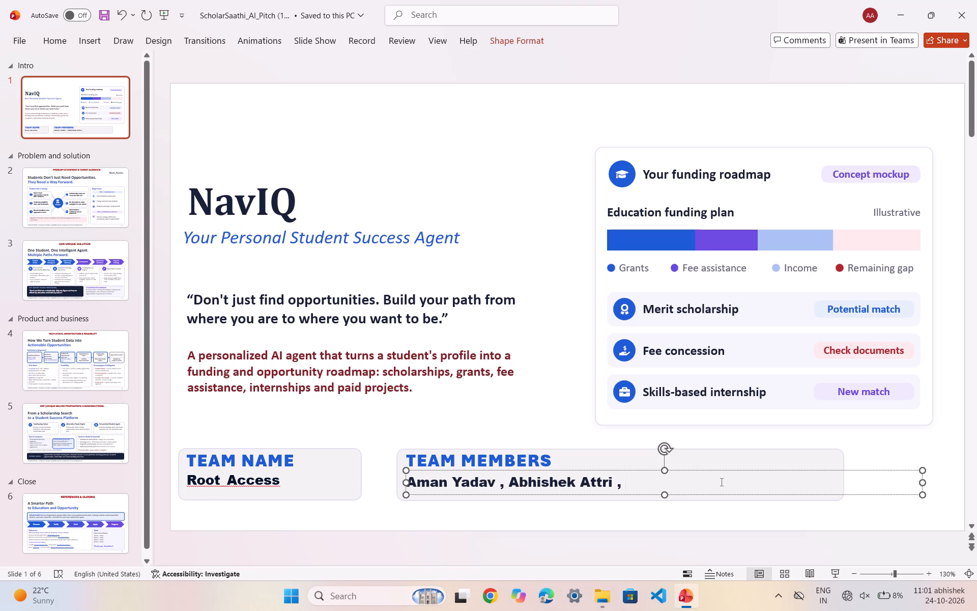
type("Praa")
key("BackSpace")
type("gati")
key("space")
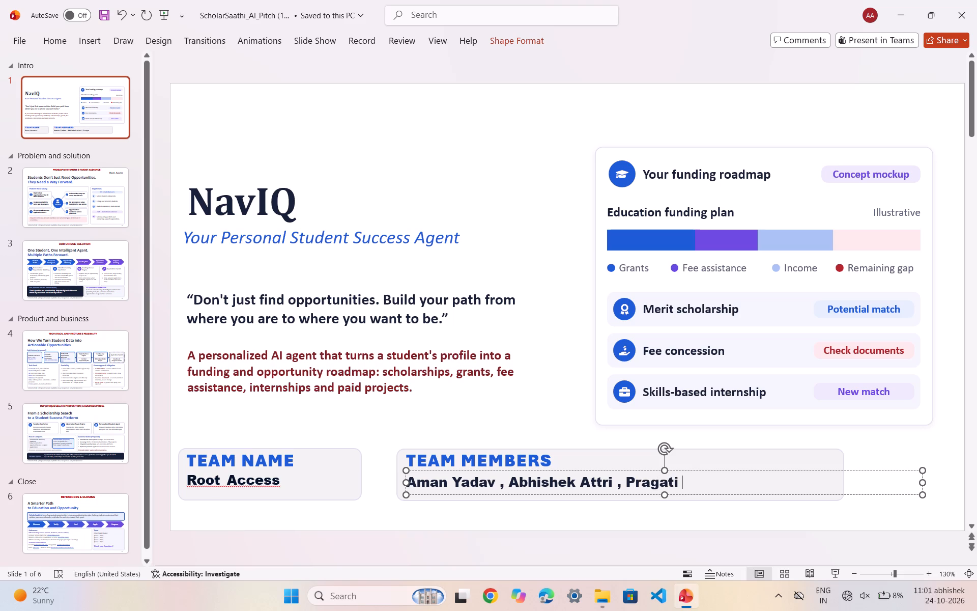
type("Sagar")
Add Jaya and Vikas, separated by commas, to the end of the title slide's Team Members line.
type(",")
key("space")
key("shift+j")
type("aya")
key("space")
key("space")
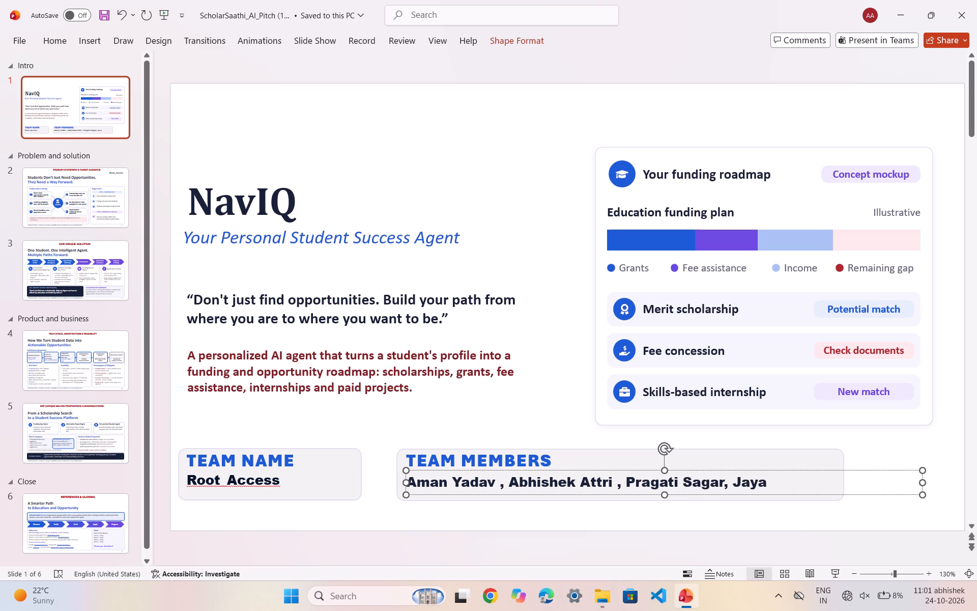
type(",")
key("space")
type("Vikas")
Delete the surname after Aman in the title slide's Team Members line.
left_click(493, 483)
key("Left")
key("backslash")
key("BackSpace")
key("BackSpace")
key("BackSpace")
key("BackSpace")
key("BackSpace")
key("BackSpace")
key("BackSpace")
Delete the surname after Abhishek in the title slide's Team Members line.
key("Right")
key("Right")
key("Right")
key("Right")
key("Right")
key("Right")
key("Right")
key("Right")
key("Right")
key("Right")
key("Right")
key("Right")
key("Right")
key("Right")
key("Right")
key("Right")
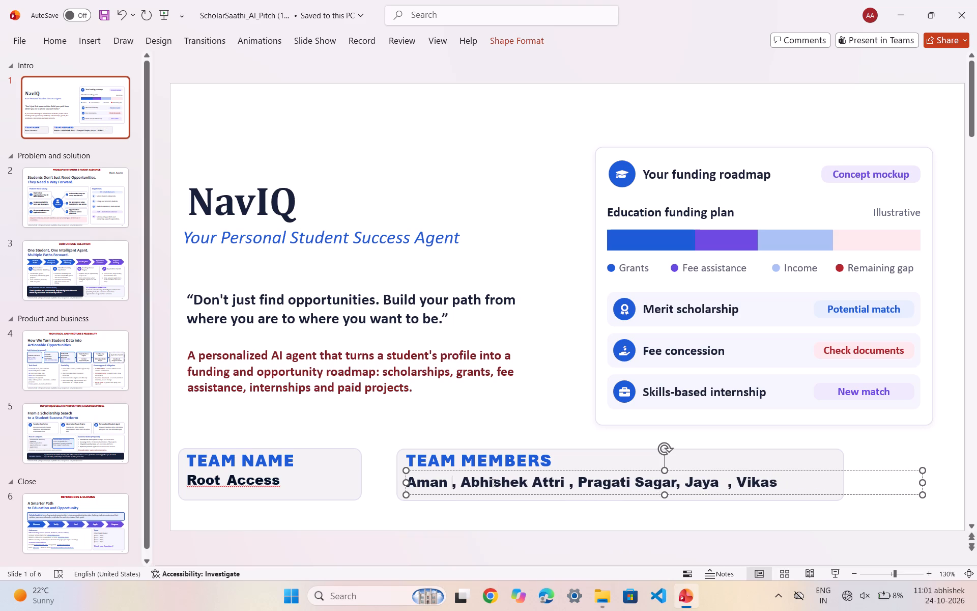
key("Right")
key("BackSpace")
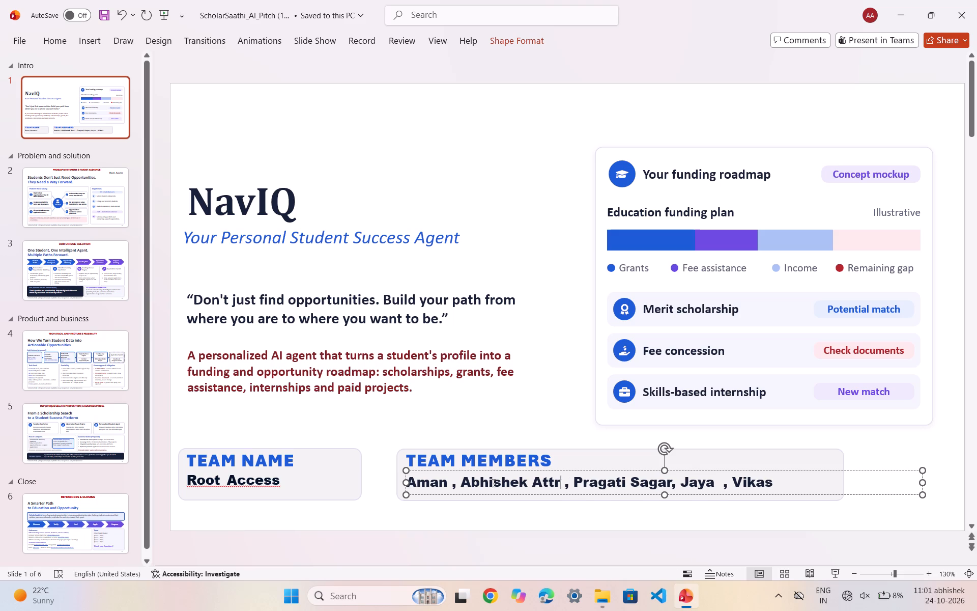
key("BackSpace")
key("BackSpace")
key("BackSpace")
key("BackSpace")
key("BackSpace")
Delete the surname after Pragati in the title slide's Team Members line and deselect the text box.
key("Right")
key("Right")
key("Right")
key("Right")
key("Right")
key("Right")
key("Right")
key("Right")
key("Right")
key("Right")
key("Right")
key("Right")
key("Right")
key("Right")
key("Right")
key("Right")
key("Right")
key("Right")
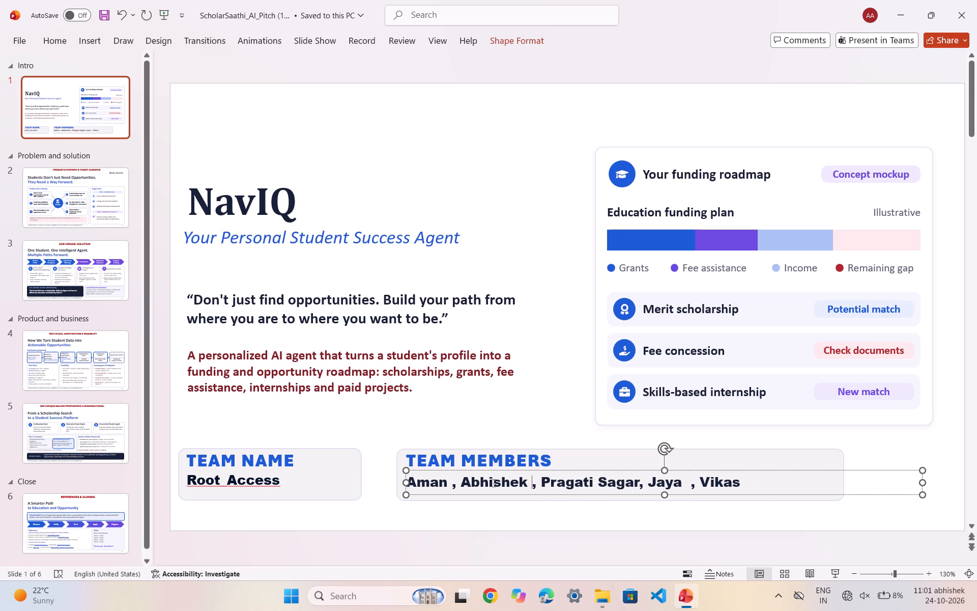
key("Left")
key("Left")
key("BackSpace")
key("BackSpace")
key("BackSpace")
key("BackSpace")
key("BackSpace")
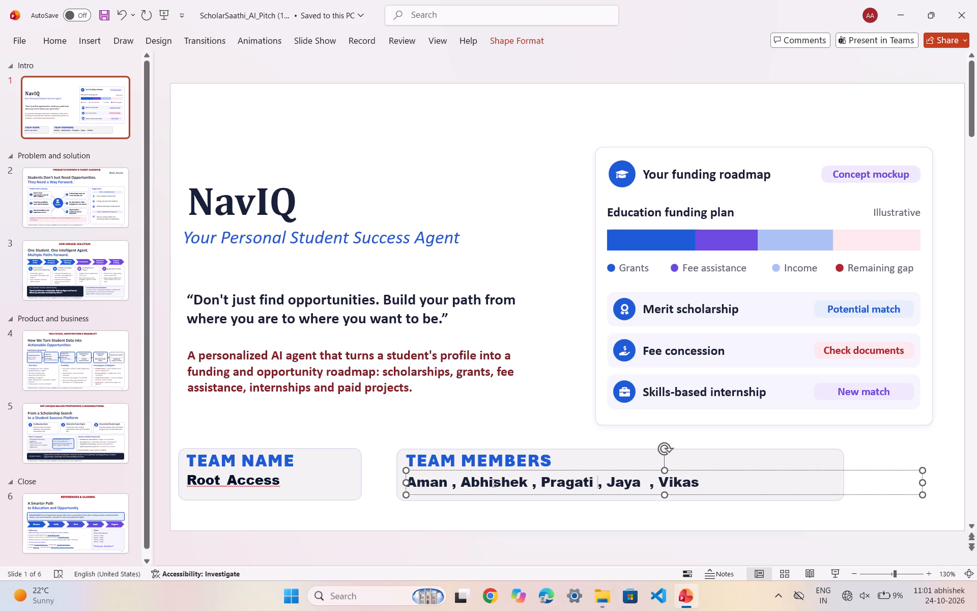
left_click(623, 57)
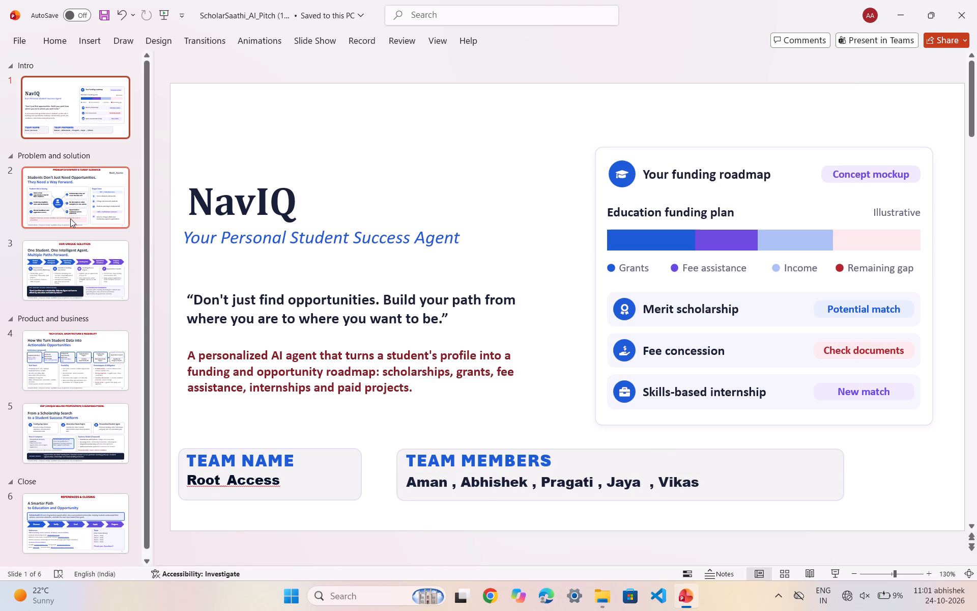
Draw a rectangle about 13.84 cm wide and 0.35 cm high over the ScholarSaathi AI footer on slide 3.
left_click(66, 276)
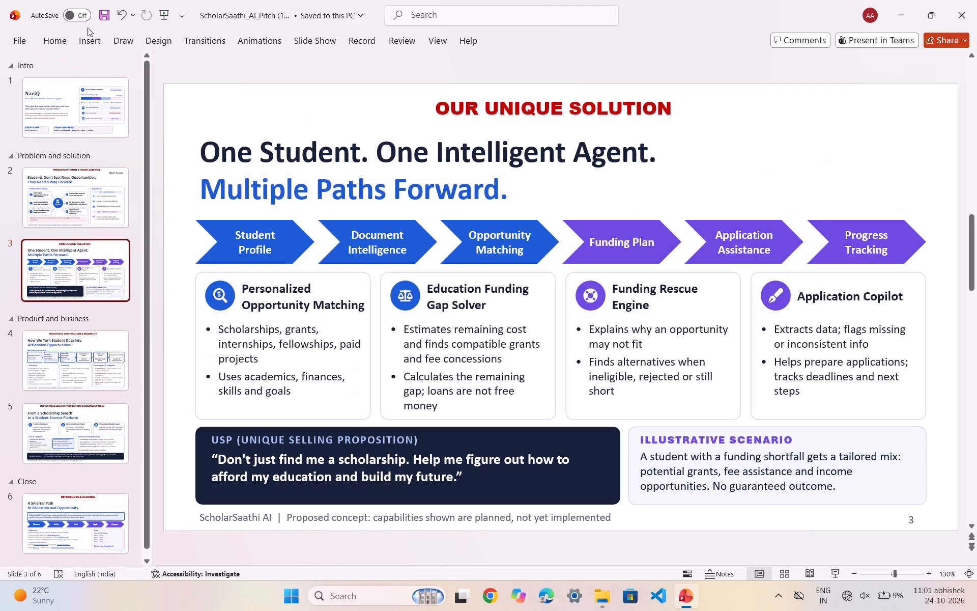
left_click(92, 40)
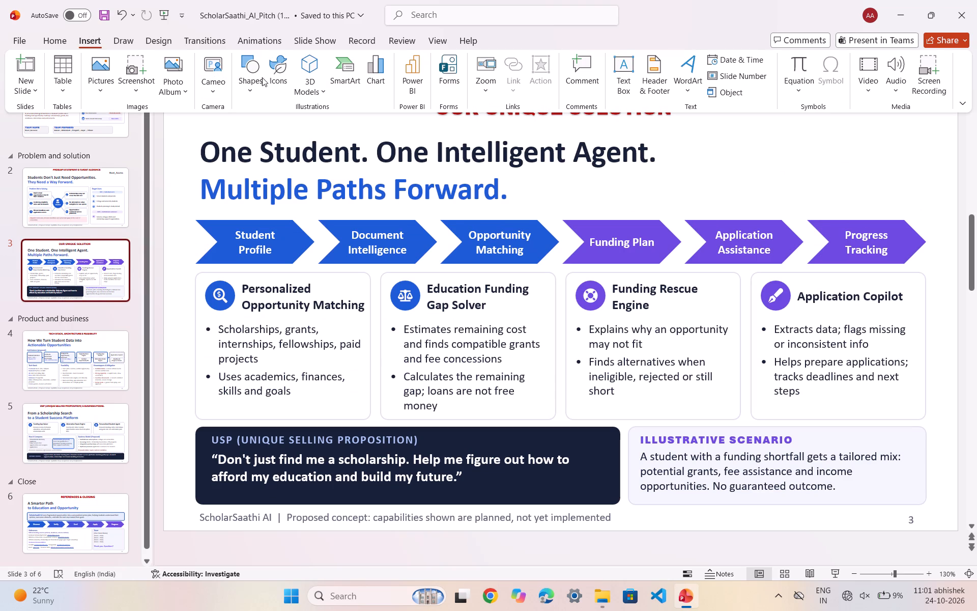
left_click(248, 85)
left_click(293, 127)
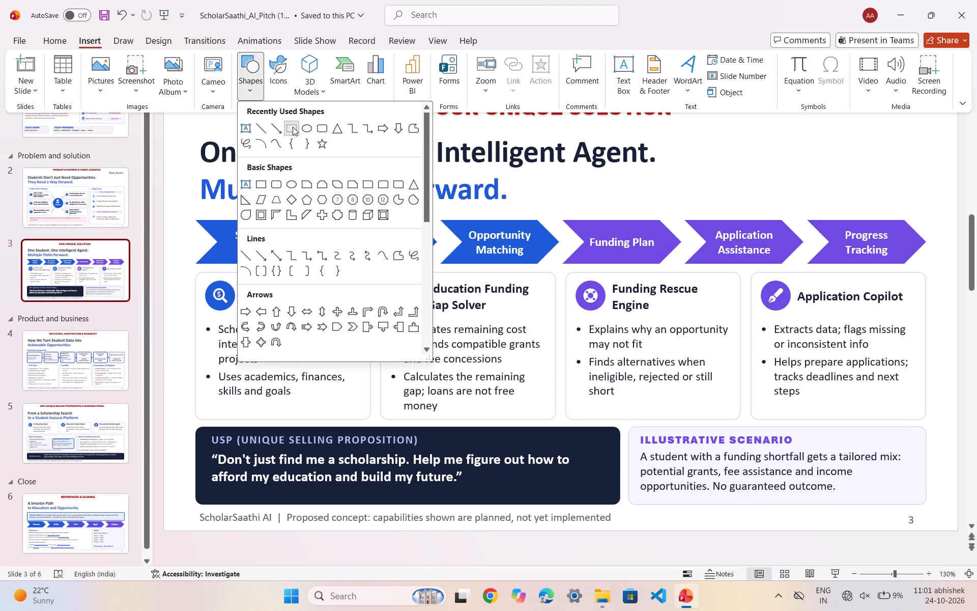
left_click_drag(192, 514, 631, 530)
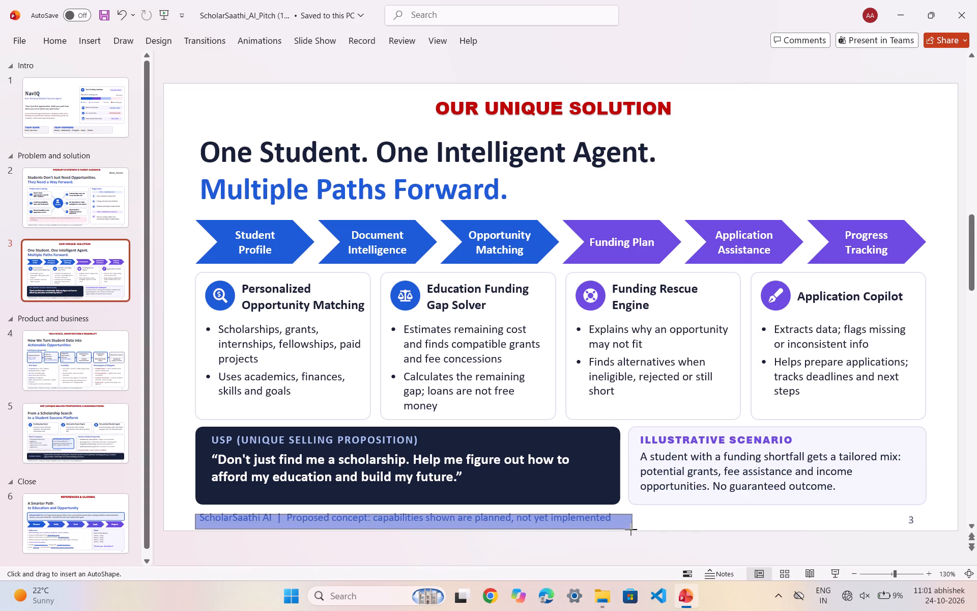
left_click_drag(631, 530, 626, 526)
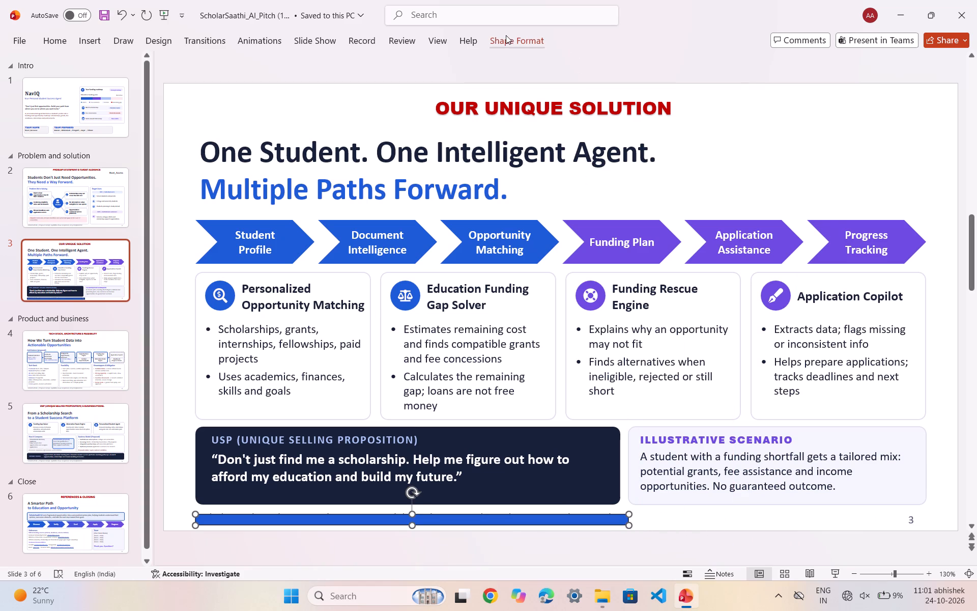
Give the rectangle over slide 3's footer a white fill and a white outline.
left_click(506, 35)
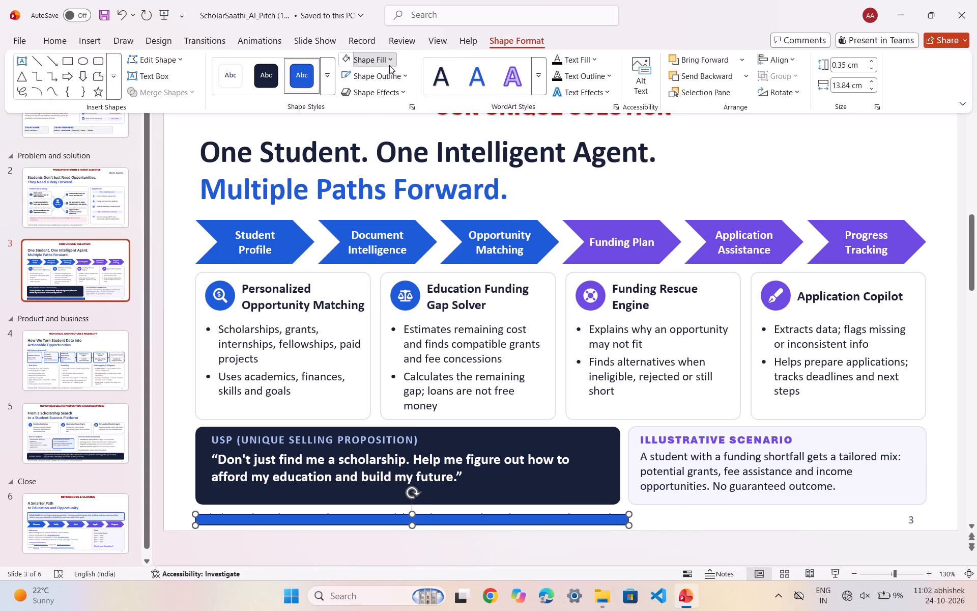
left_click(389, 65)
left_click(346, 122)
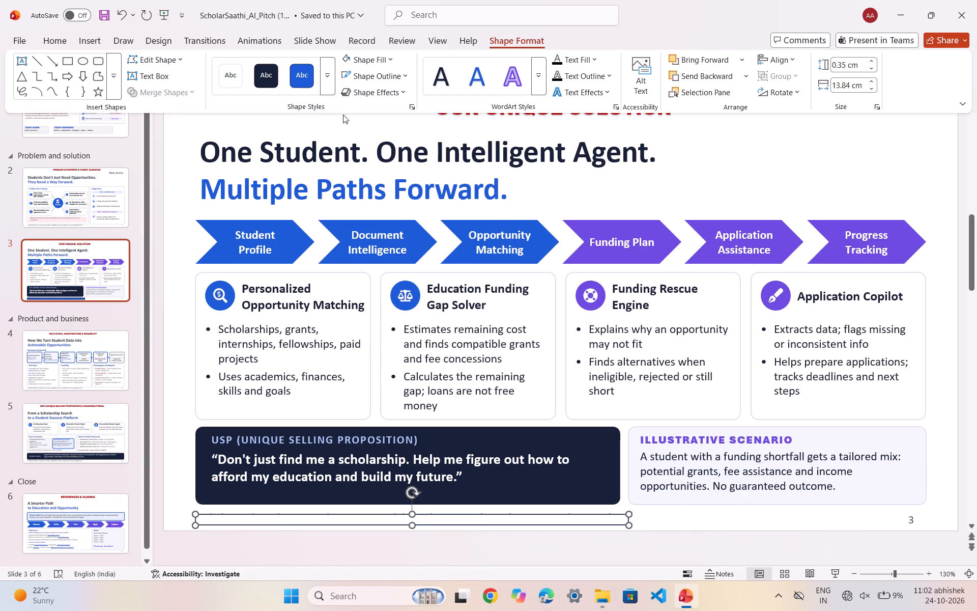
left_click(408, 75)
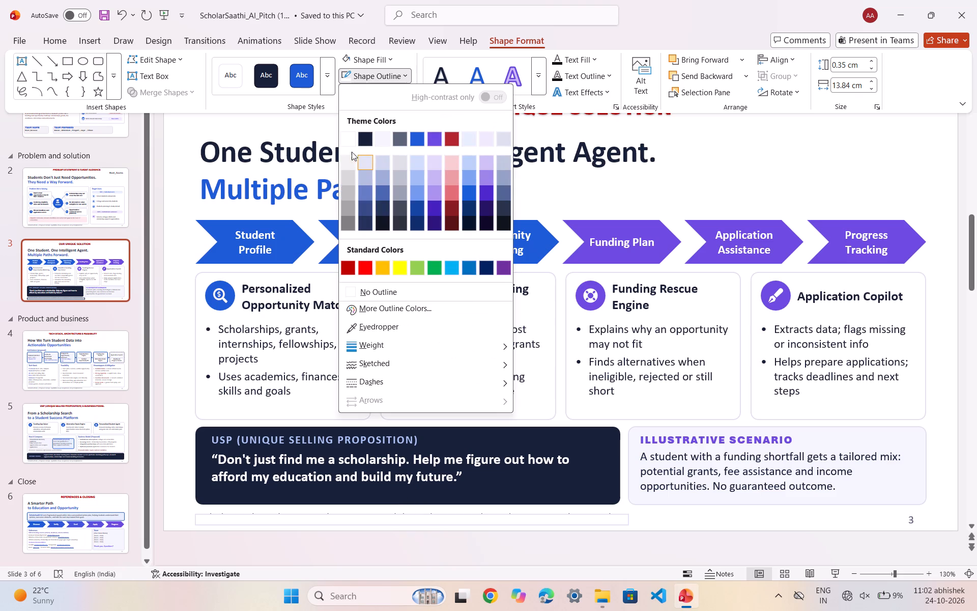
left_click(345, 133)
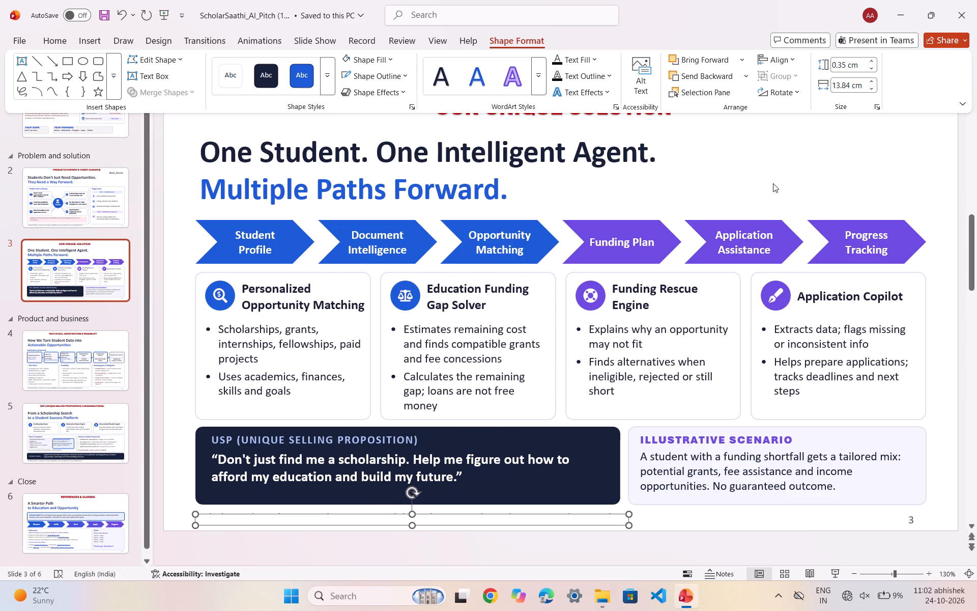
left_click(782, 158)
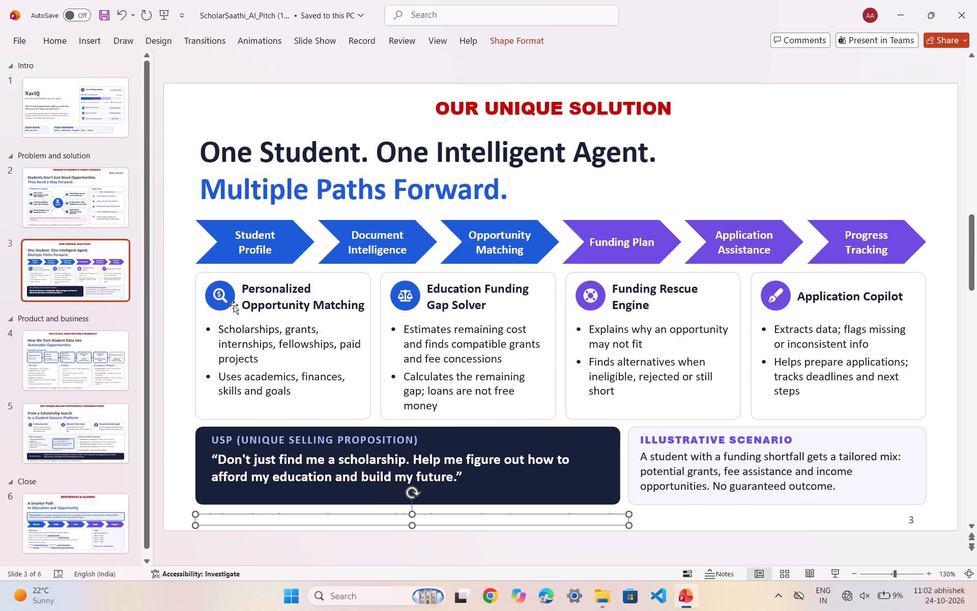
Draw a rectangle about 13.67 cm wide and 0.51 cm high over the ScholarSaathi AI footer on slide 4.
left_click(96, 373)
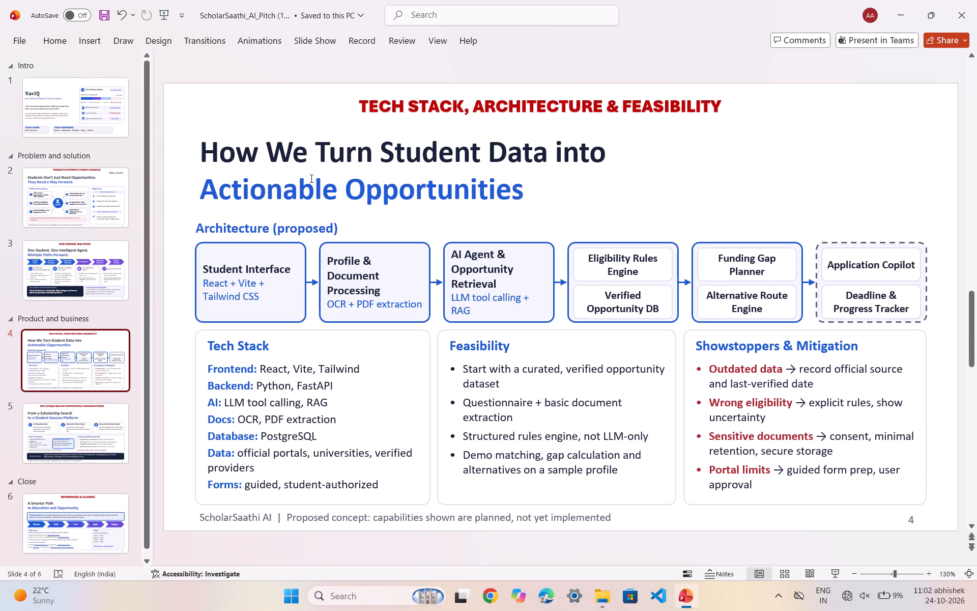
left_click(94, 43)
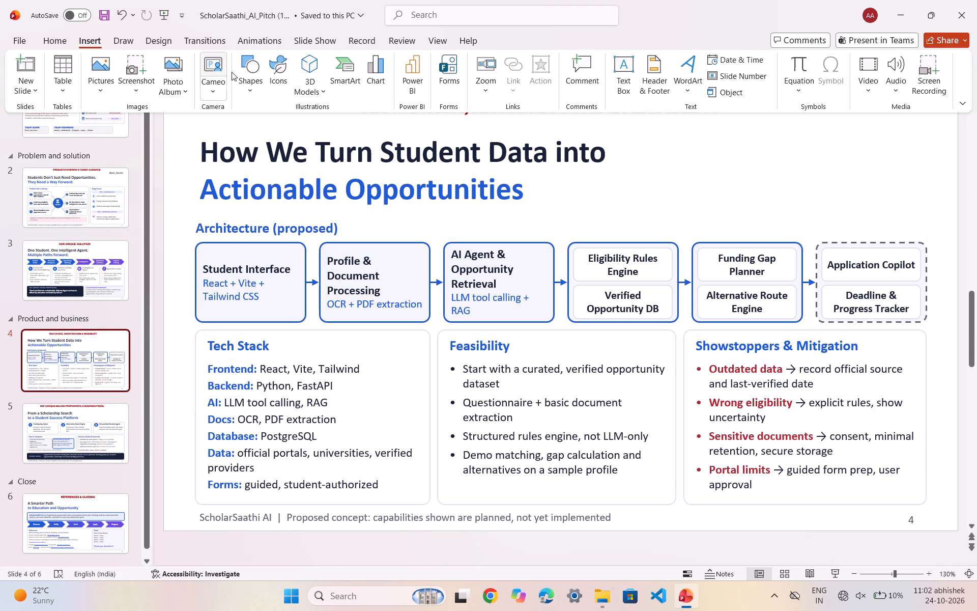
left_click(243, 89)
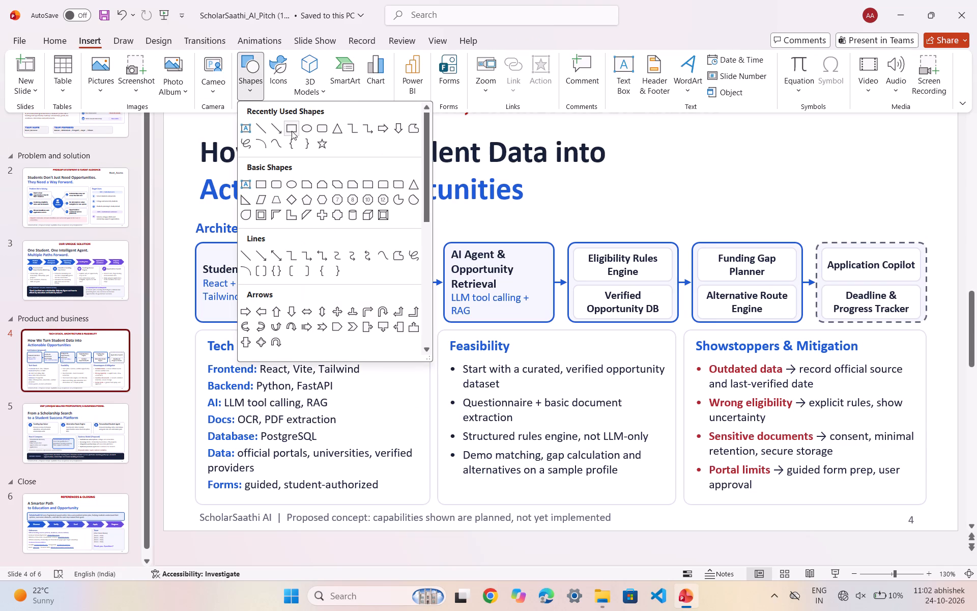
left_click(292, 129)
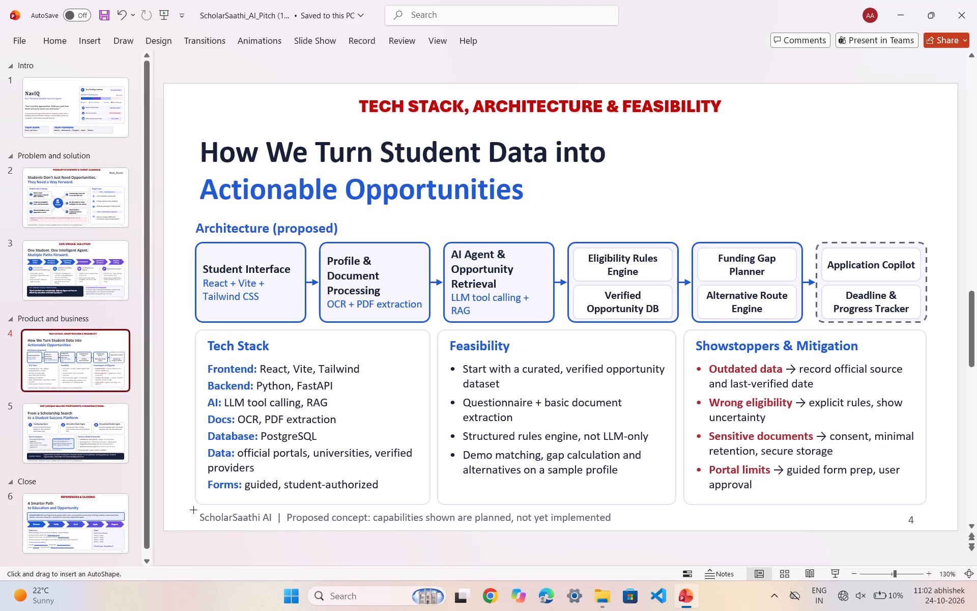
left_click_drag(193, 512, 628, 526)
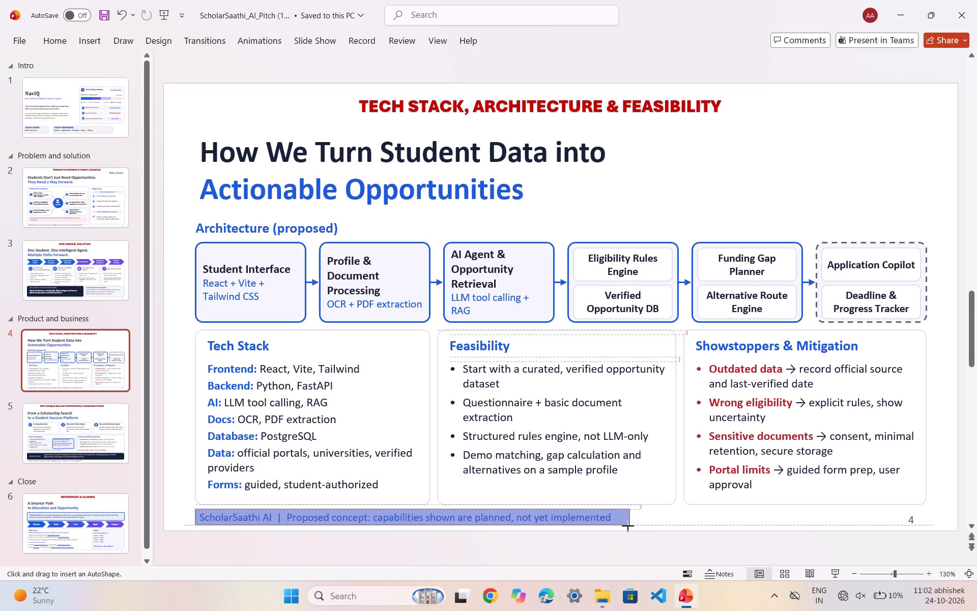
left_click_drag(628, 526, 623, 526)
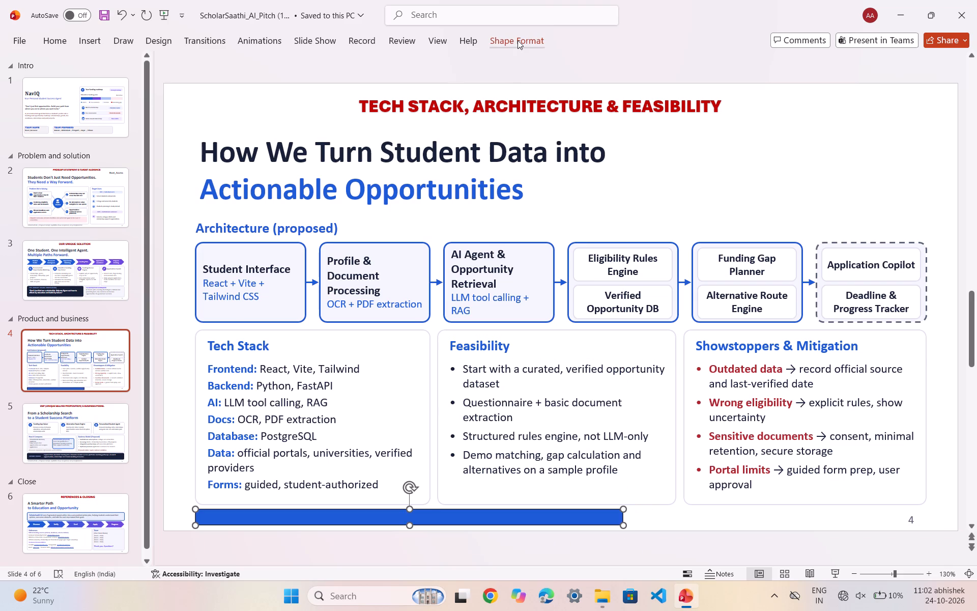
Give the rectangle over slide 4's footer a white fill and a white outline.
left_click(518, 40)
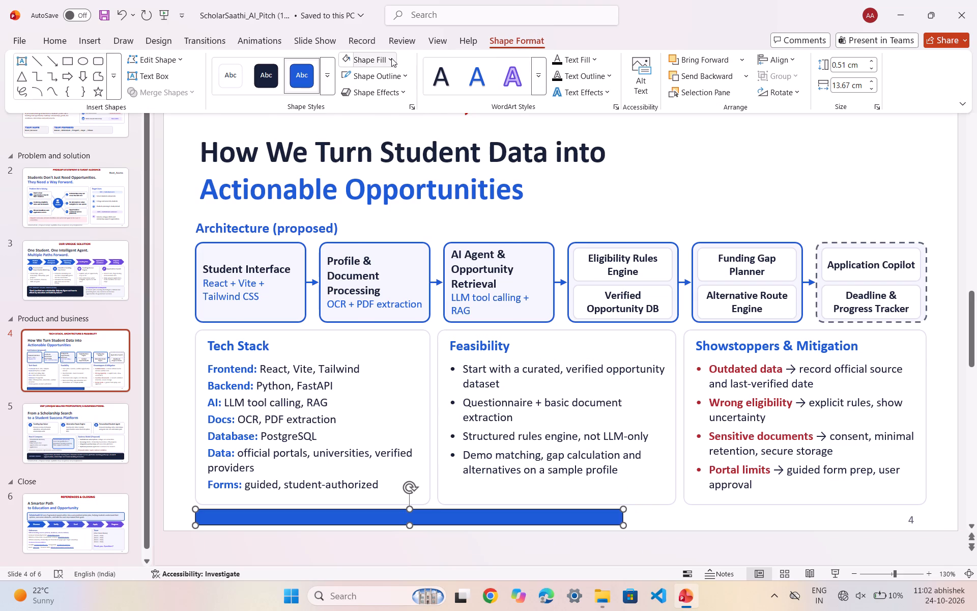
left_click(391, 58)
left_click(346, 122)
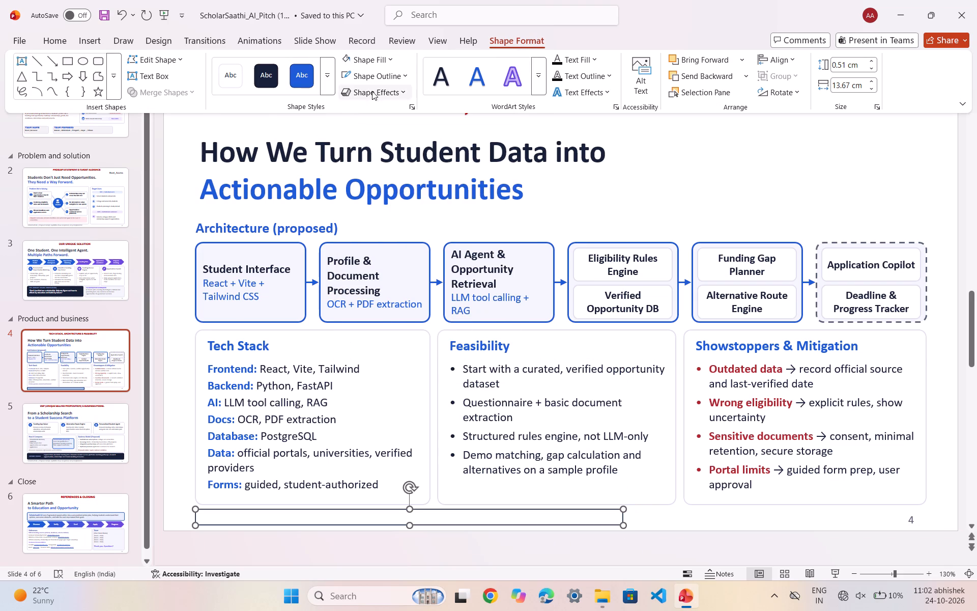
left_click(408, 75)
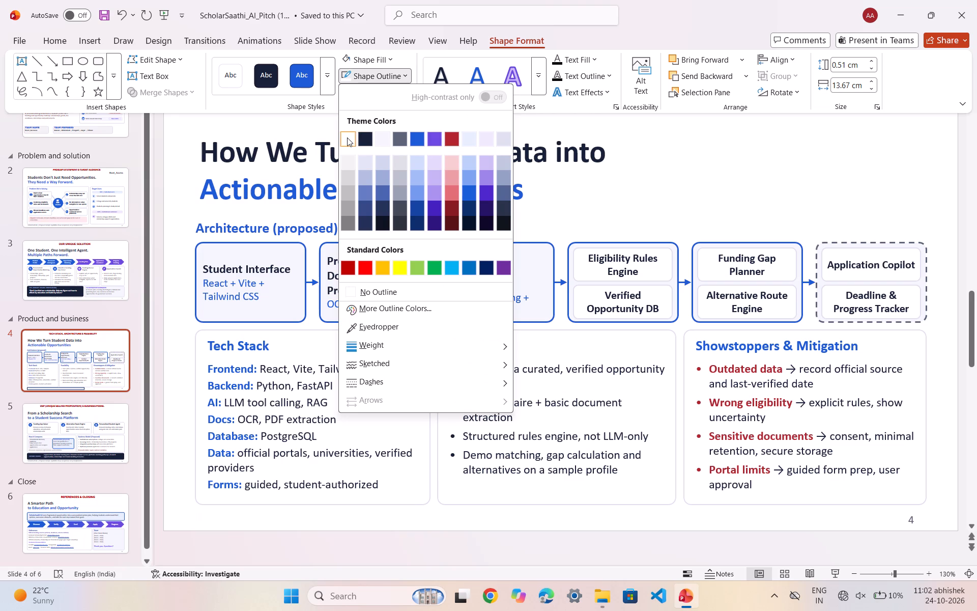
left_click(347, 137)
Draw a rectangle about 14.45 cm wide and 0.51 cm high over the ScholarSaathi AI footer on slide 5.
left_click(92, 423)
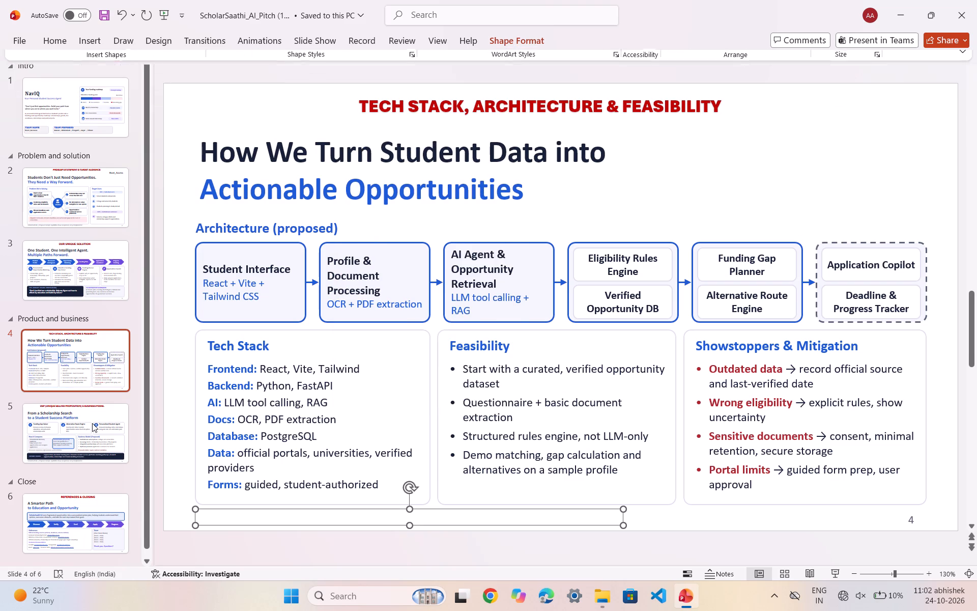
left_click(92, 423)
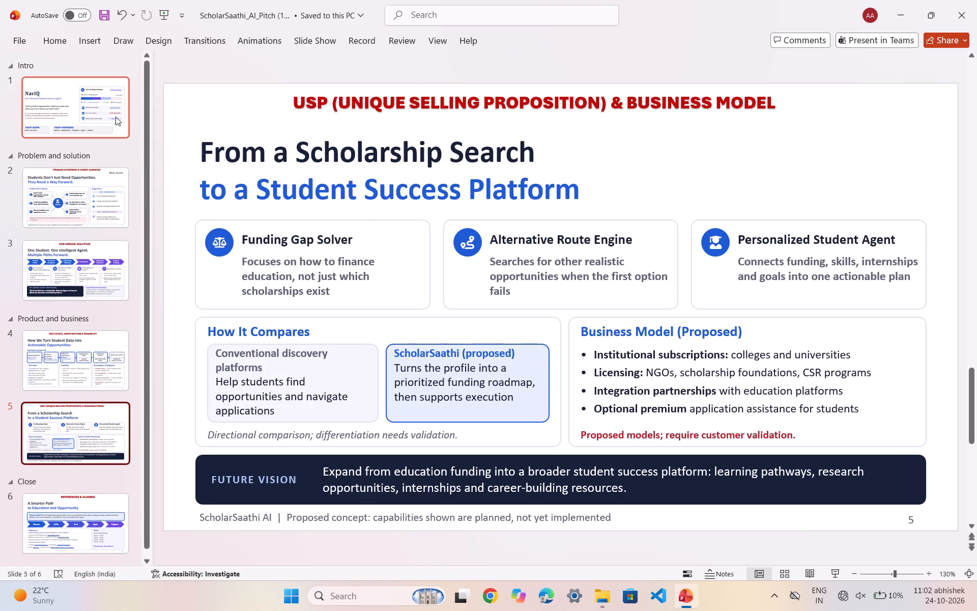
left_click(95, 43)
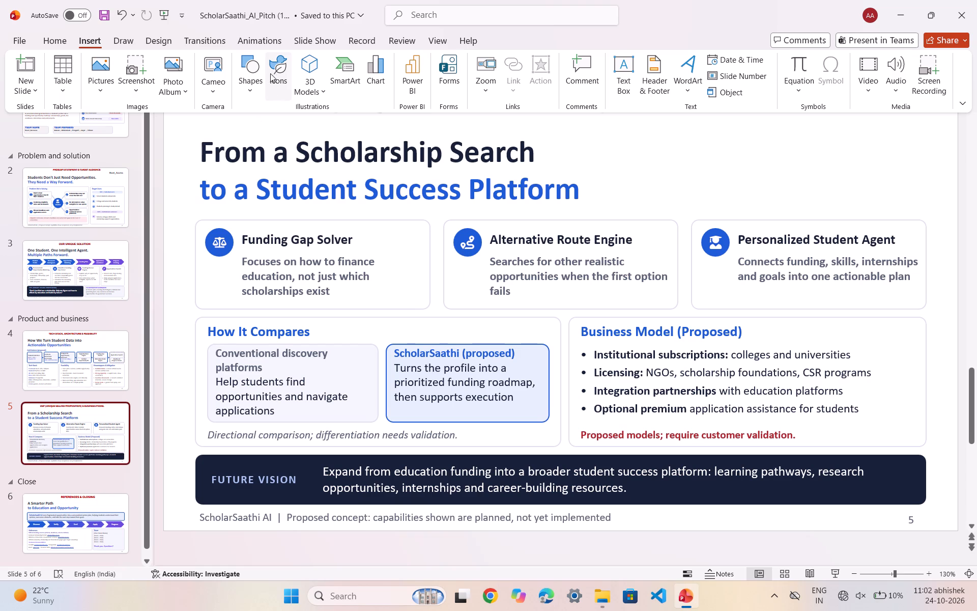
left_click(260, 87)
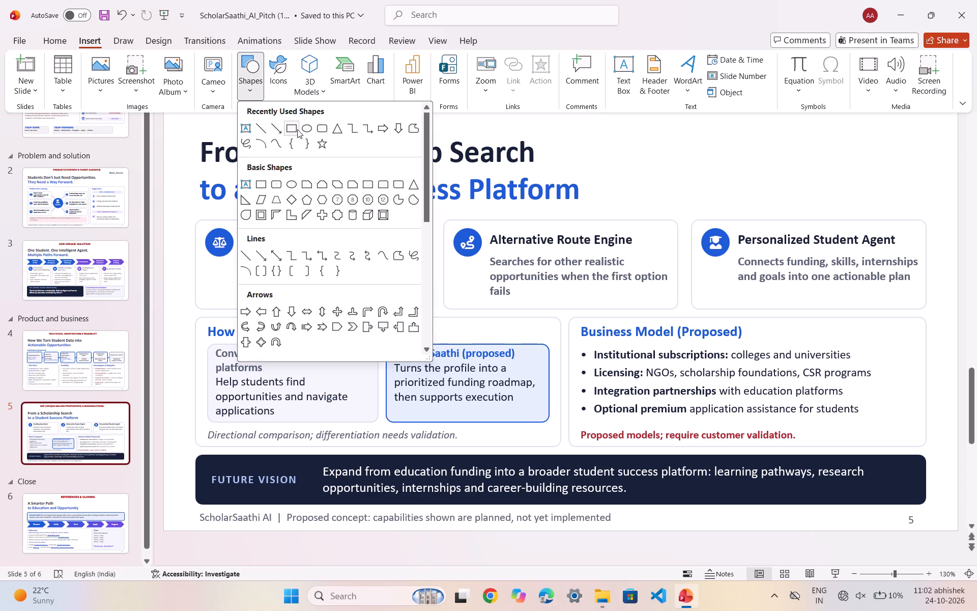
left_click(296, 129)
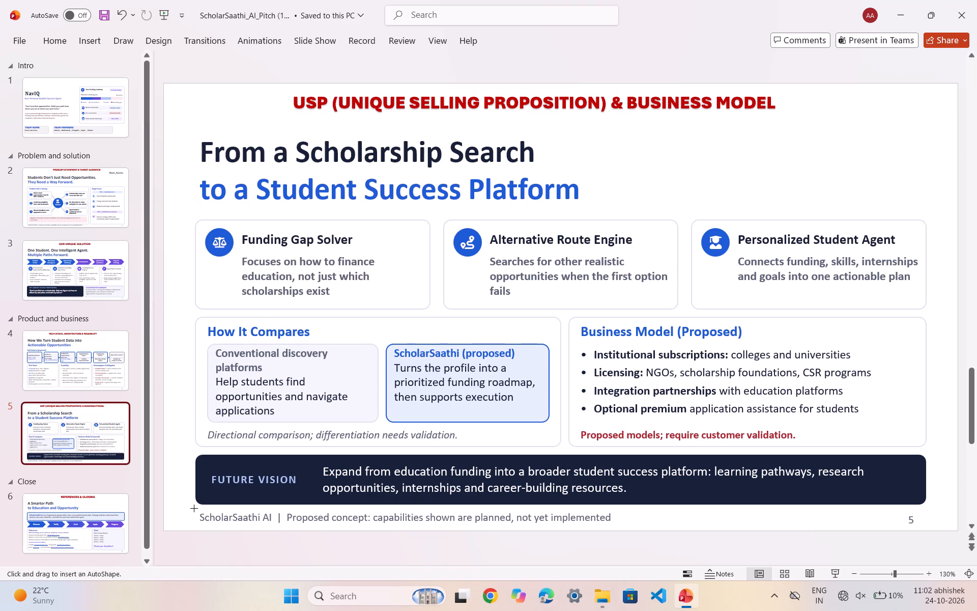
left_click_drag(194, 510, 648, 505)
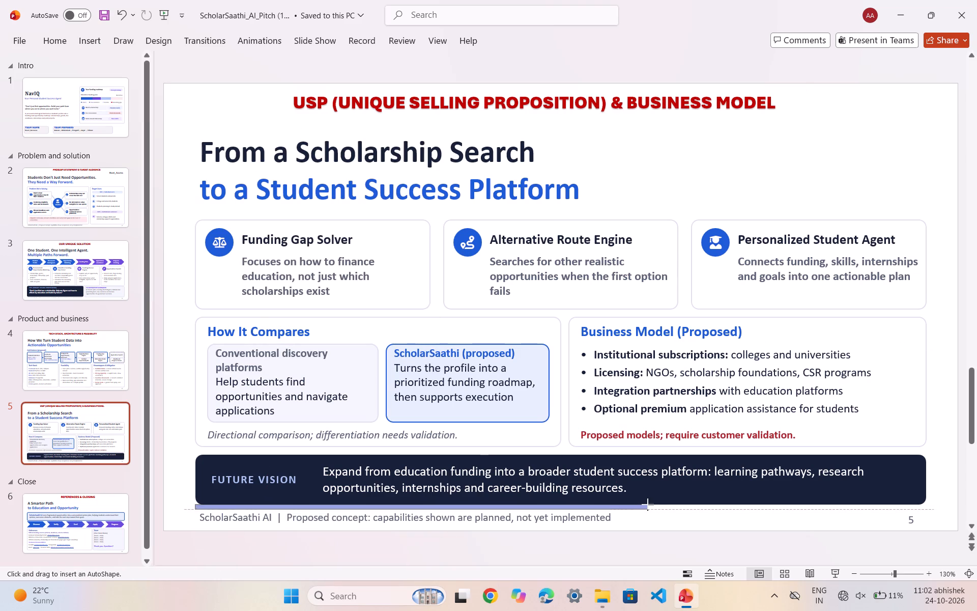
left_click_drag(648, 505, 647, 525)
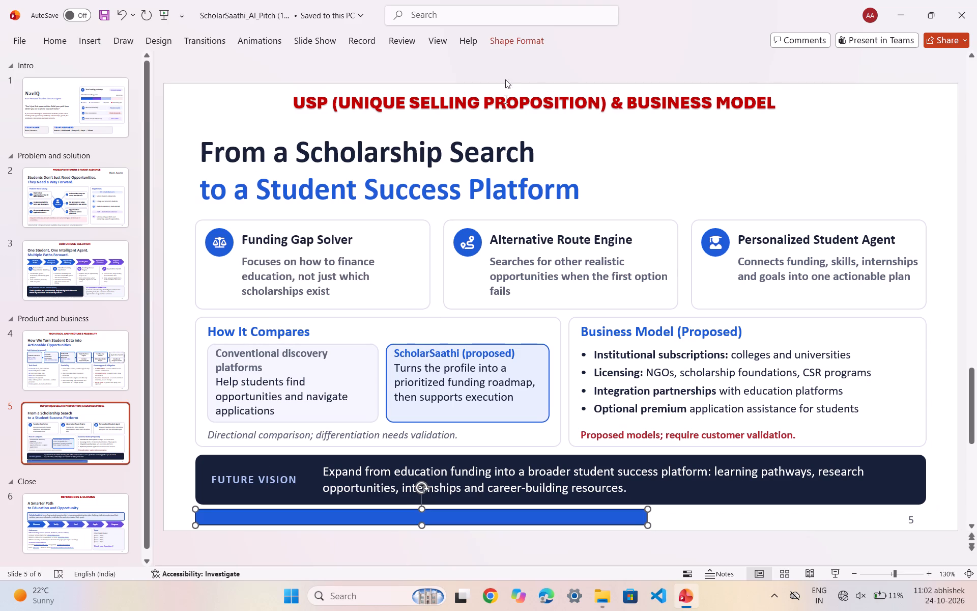
Give the rectangle over slide 5's footer a white fill and a white outline.
left_click(520, 38)
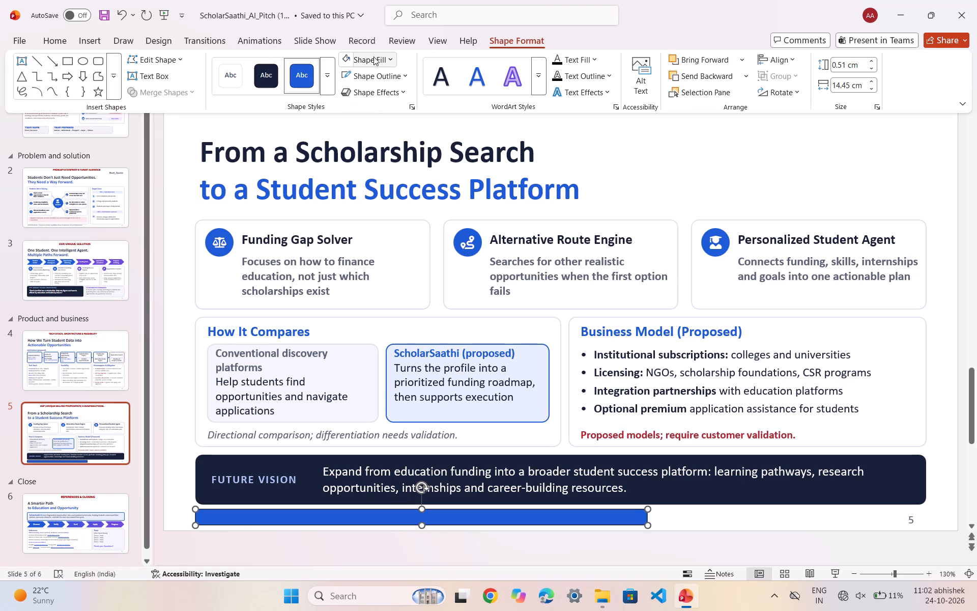
left_click(392, 58)
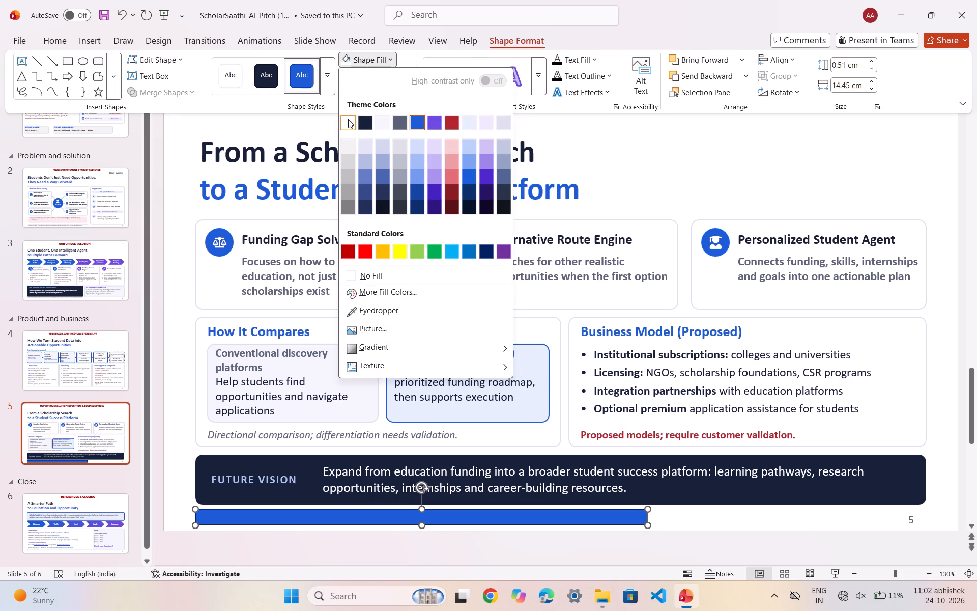
left_click(348, 119)
left_click(406, 72)
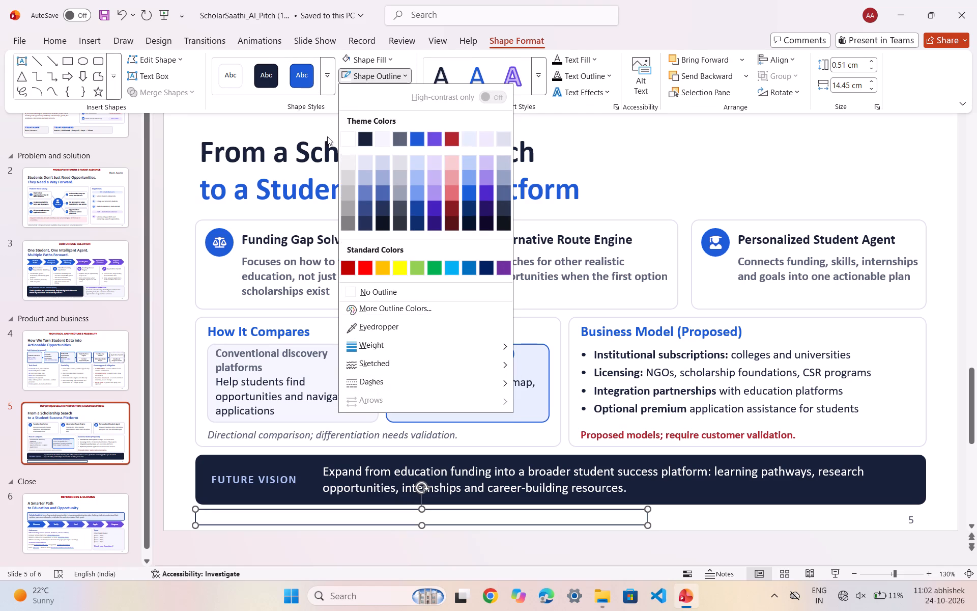
left_click(350, 141)
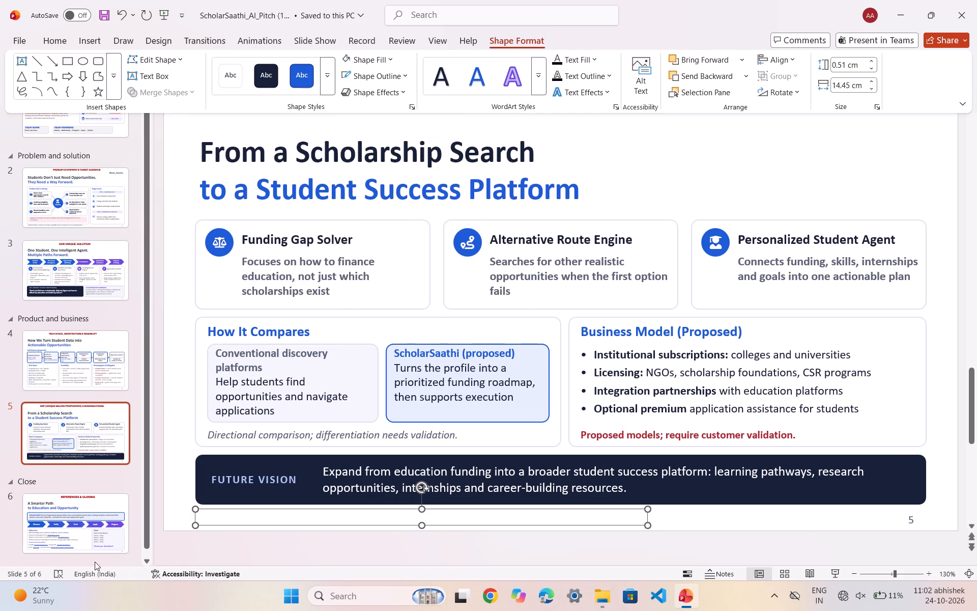
Draw a rectangle about 13.85 cm wide and 0.51 cm high over the ScholarSaathi AI footer on slide 2.
left_click(86, 529)
left_click(86, 529)
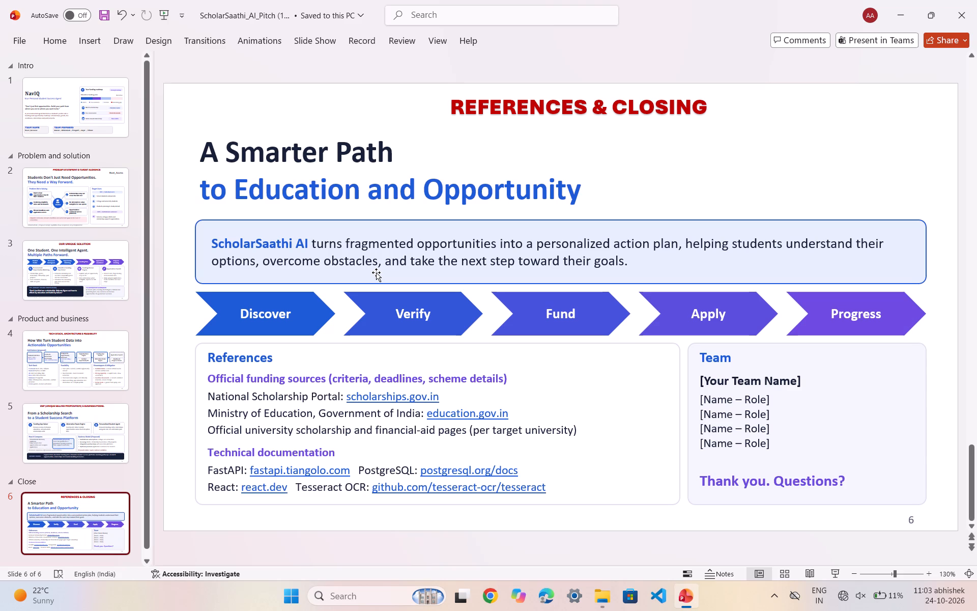
left_click(78, 210)
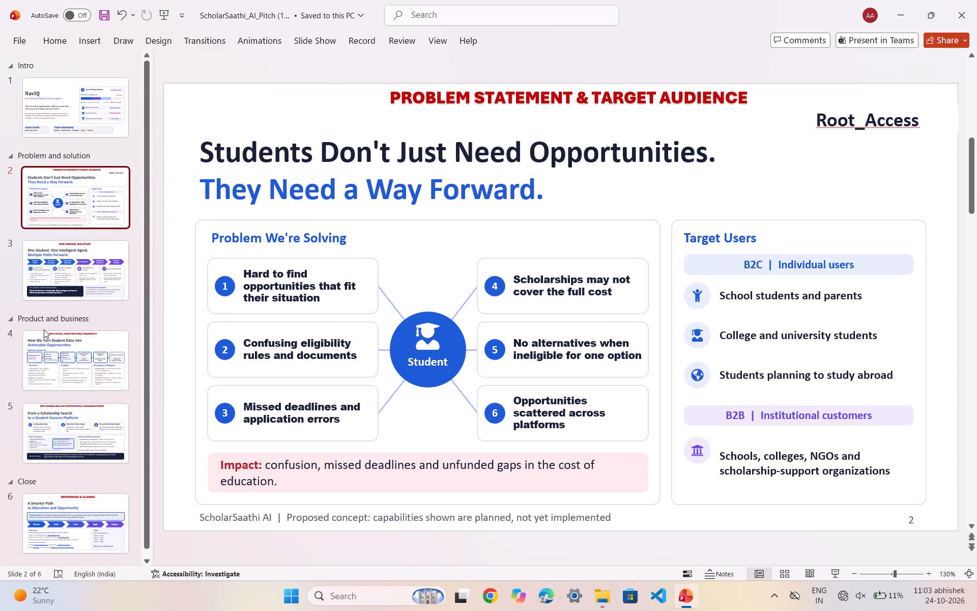
left_click(71, 273)
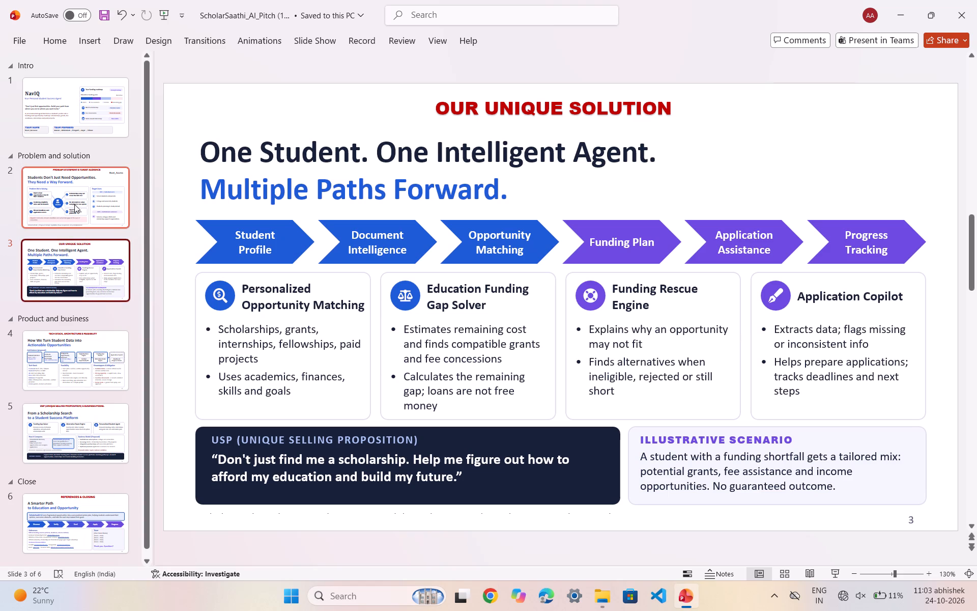
left_click(76, 214)
left_click(91, 38)
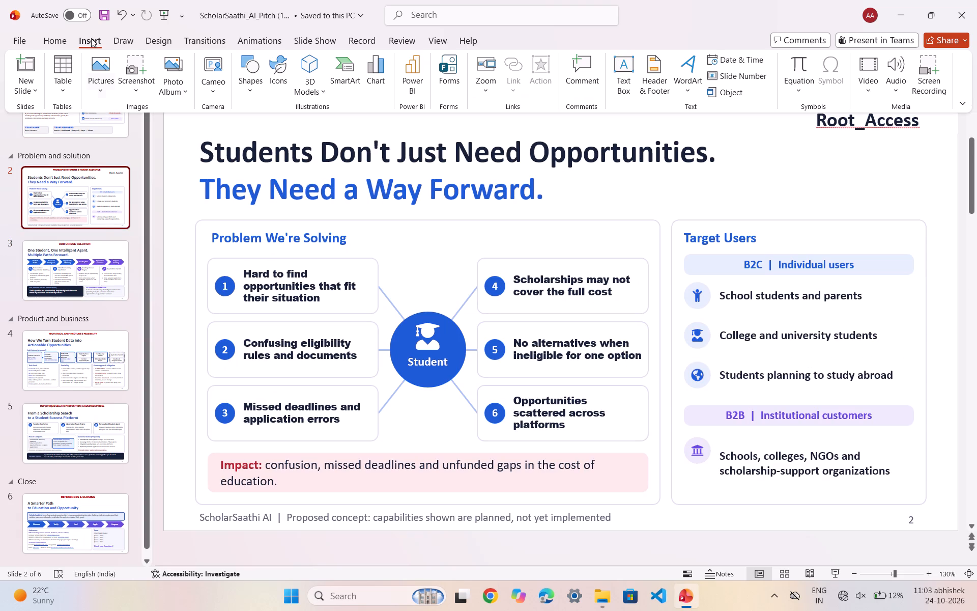
left_click(253, 89)
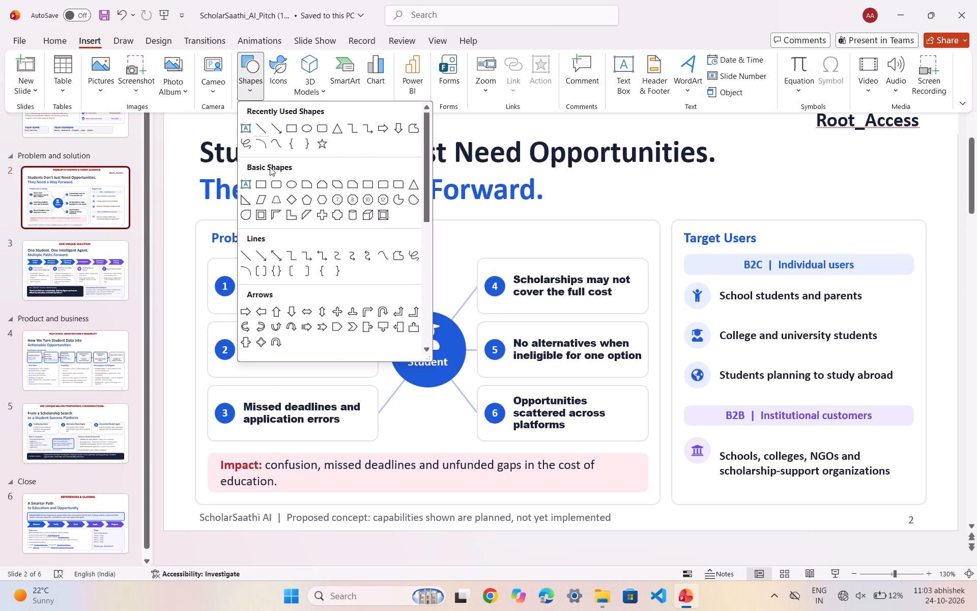
left_click(291, 129)
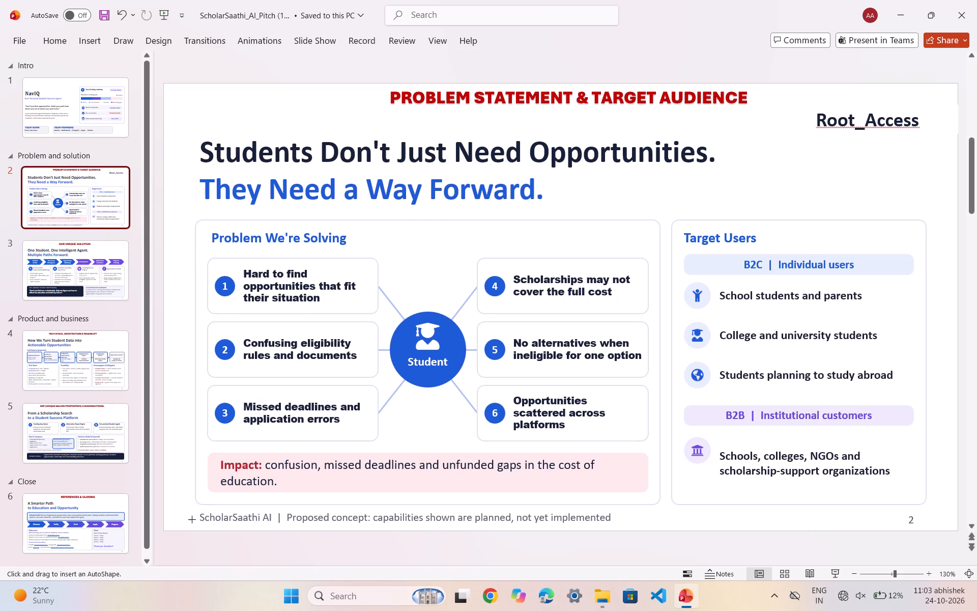
left_click_drag(195, 511, 629, 526)
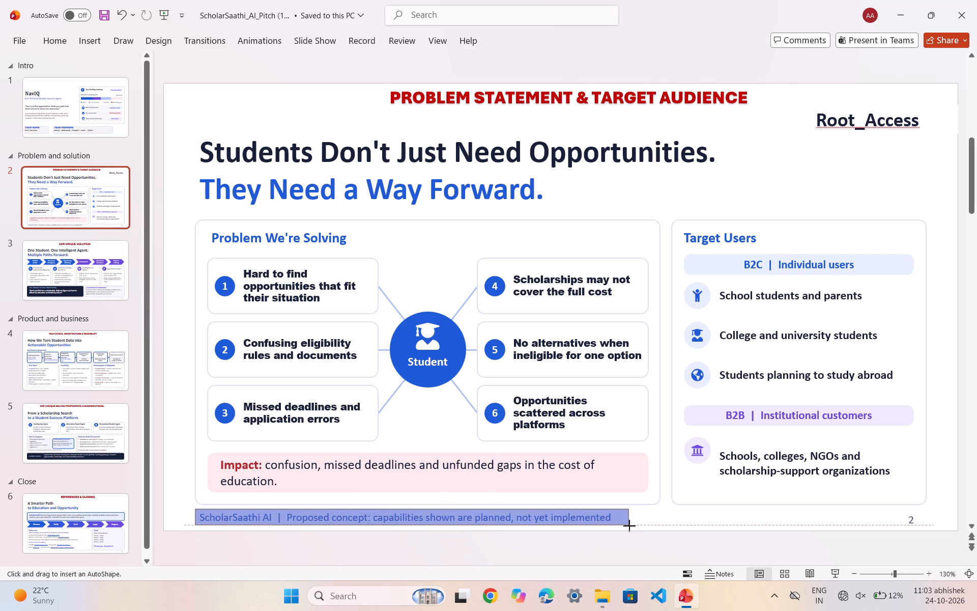
left_click_drag(629, 526, 630, 526)
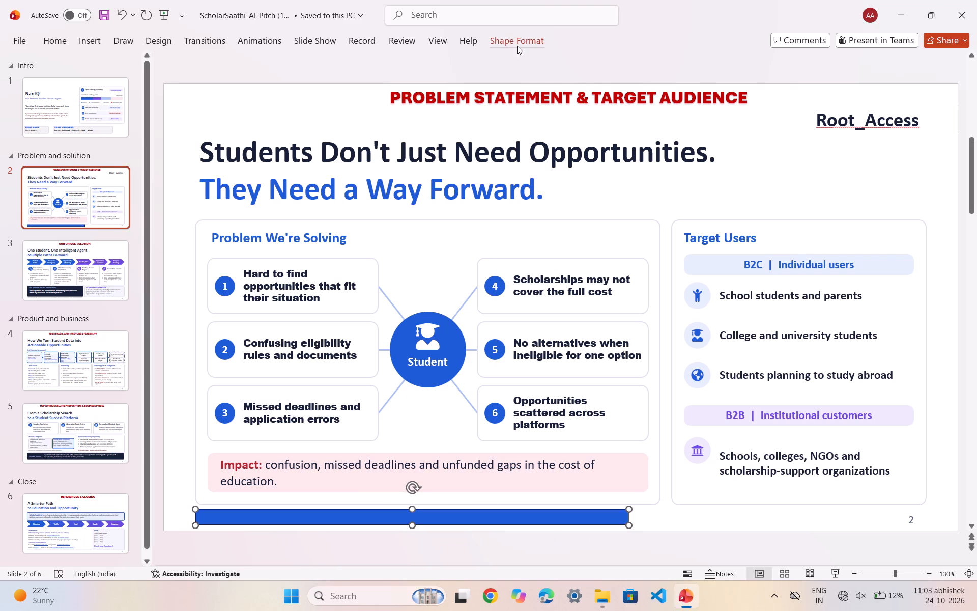
Give the rectangle over slide 2's footer a white fill and a white outline.
left_click(523, 43)
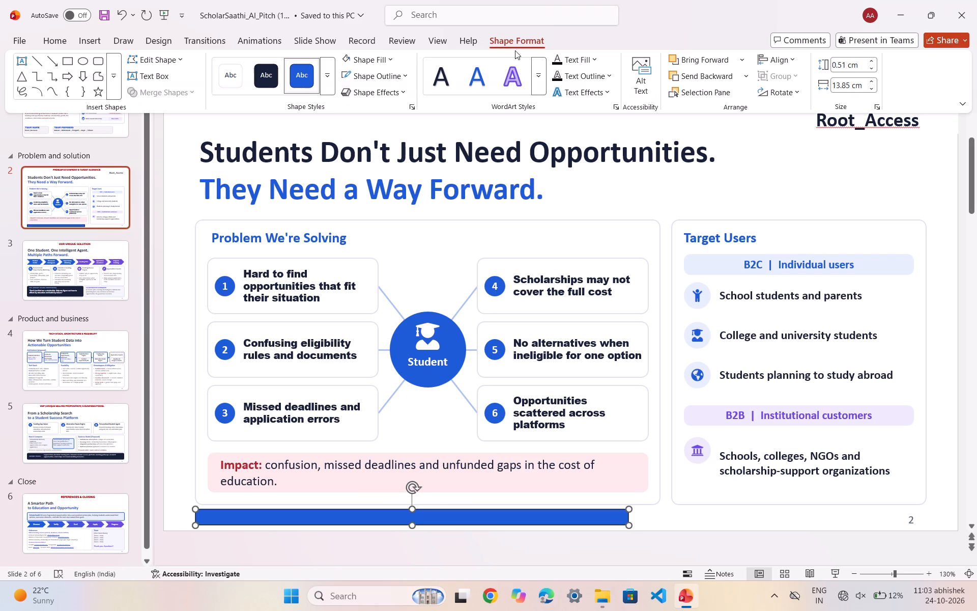
left_click(392, 57)
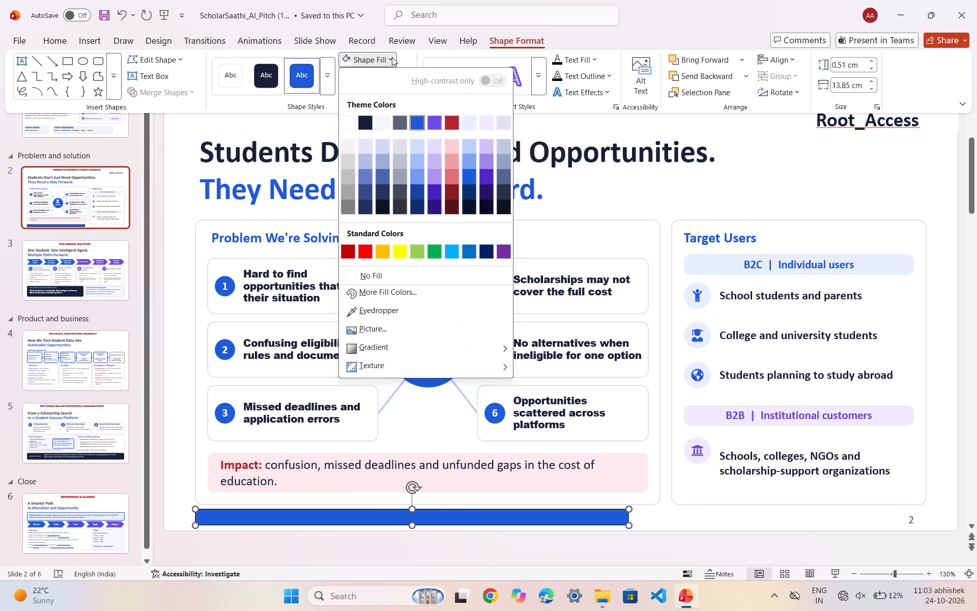
left_click(346, 118)
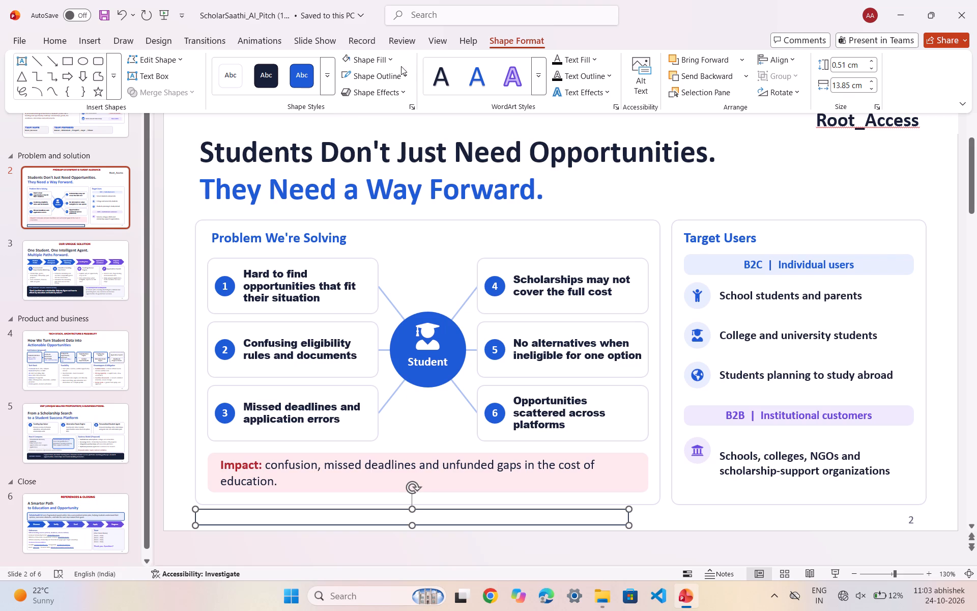
left_click(405, 73)
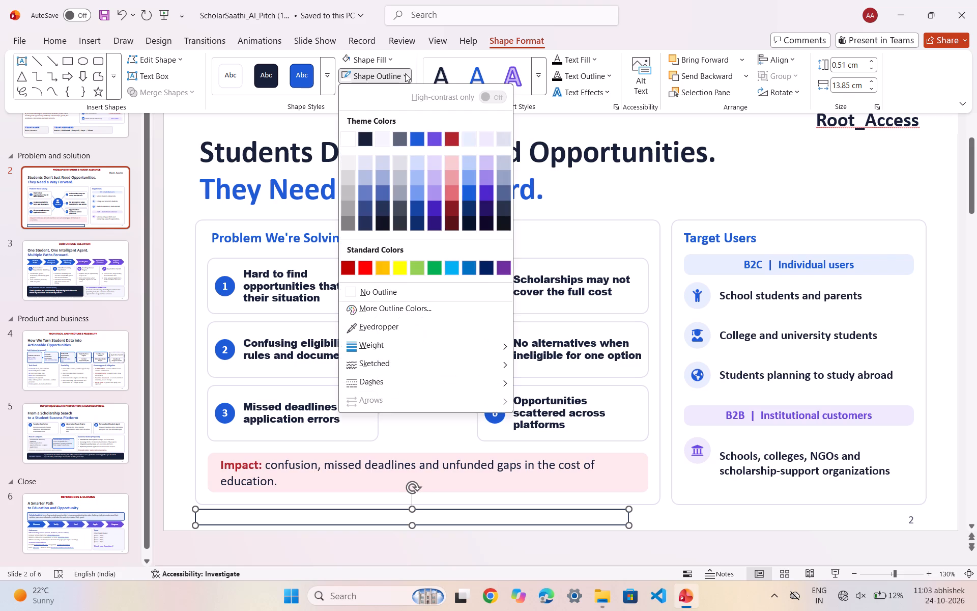
left_click(350, 140)
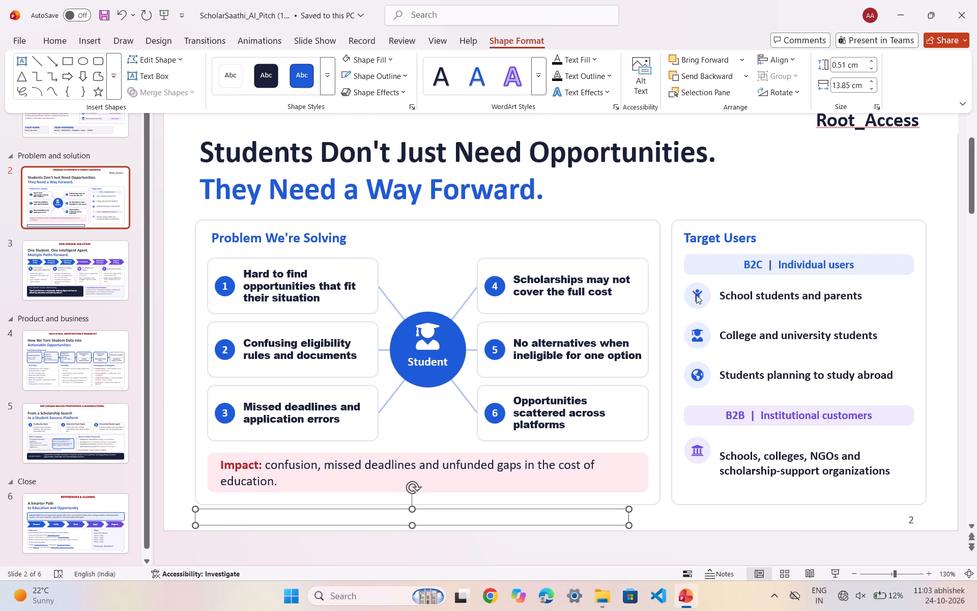
left_click(830, 192)
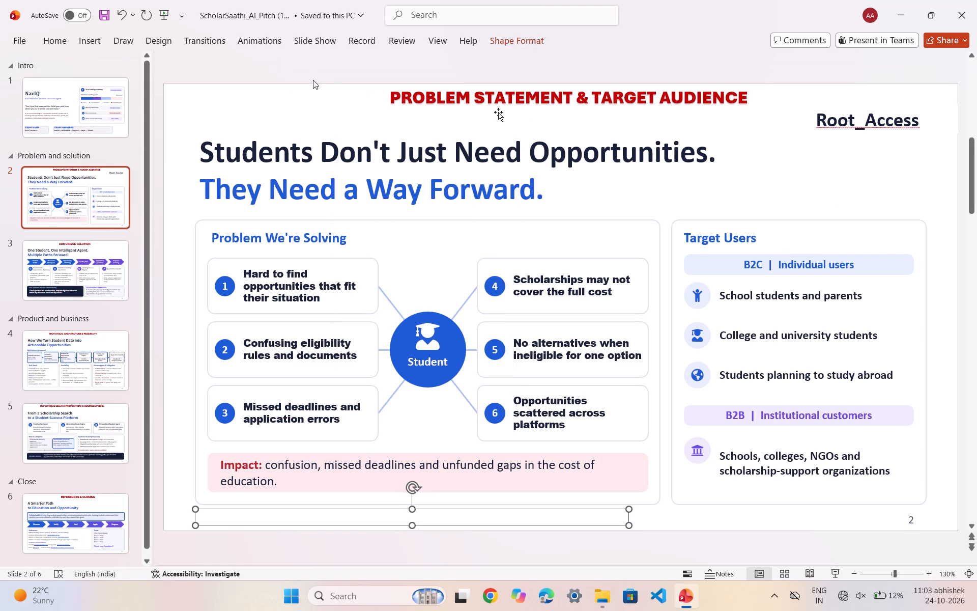
left_click(249, 64)
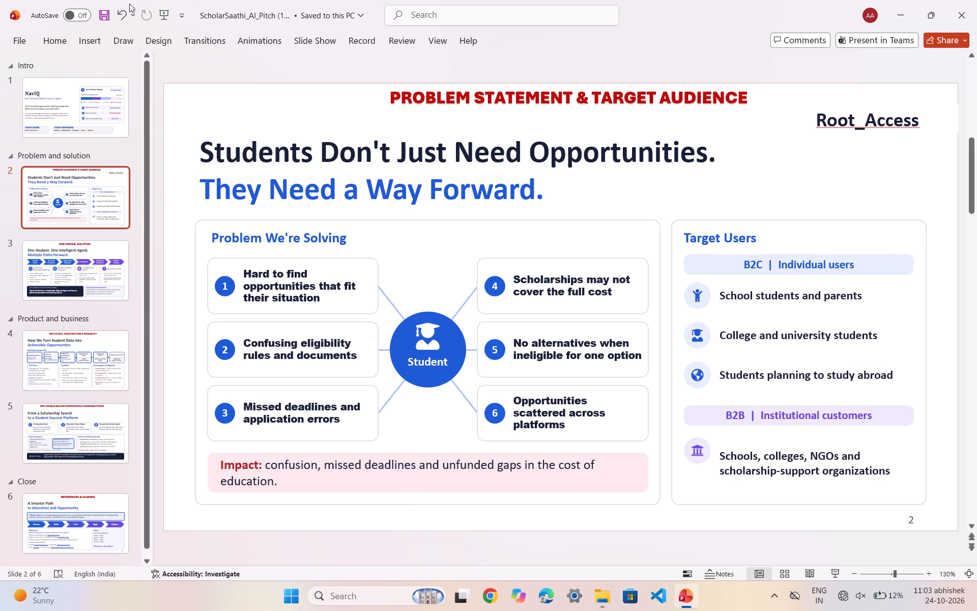
Run the slide show from the first slide and page through the slides to check the covered footers.
left_click(164, 21)
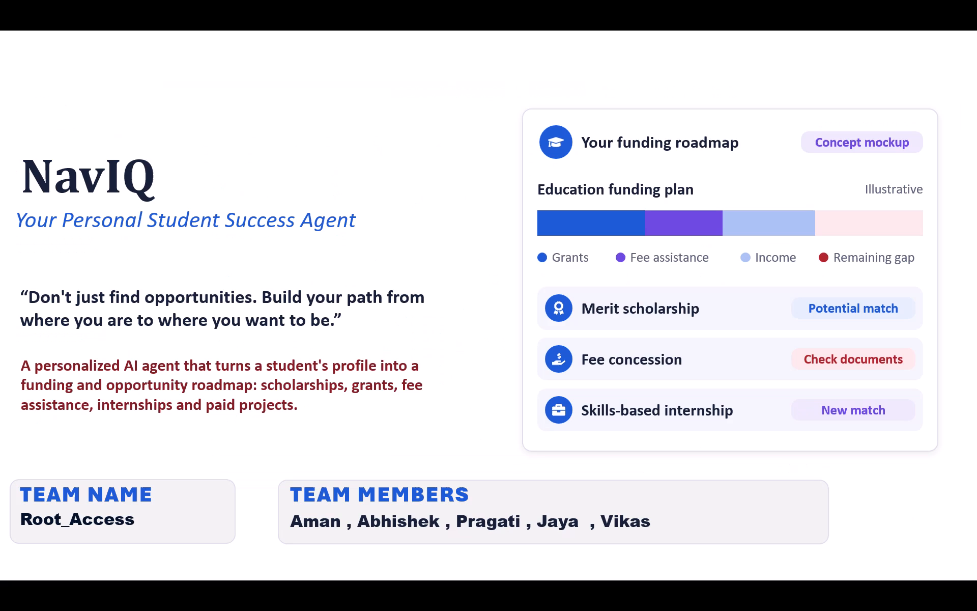
key("Down")
key("Down")
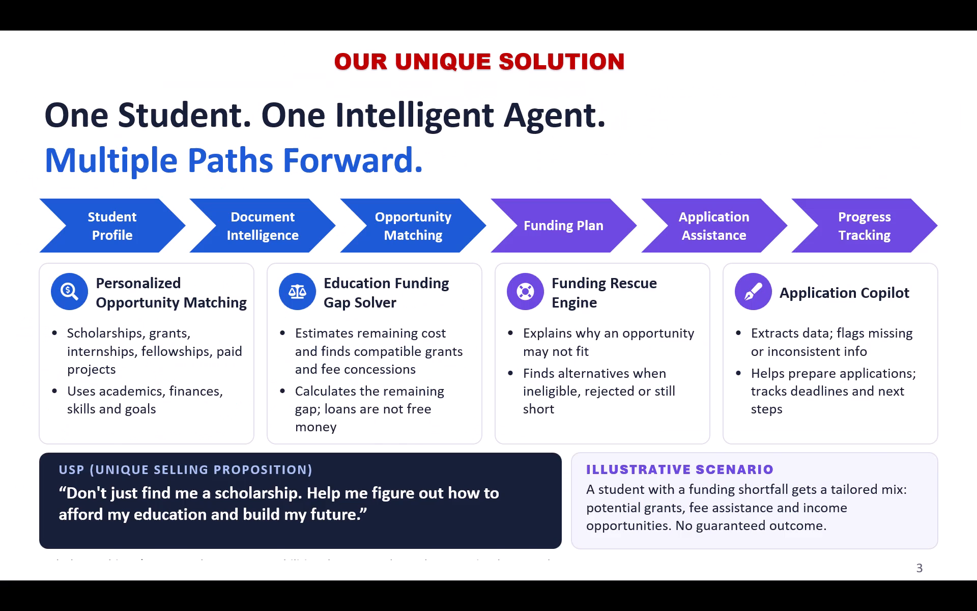
key("Down")
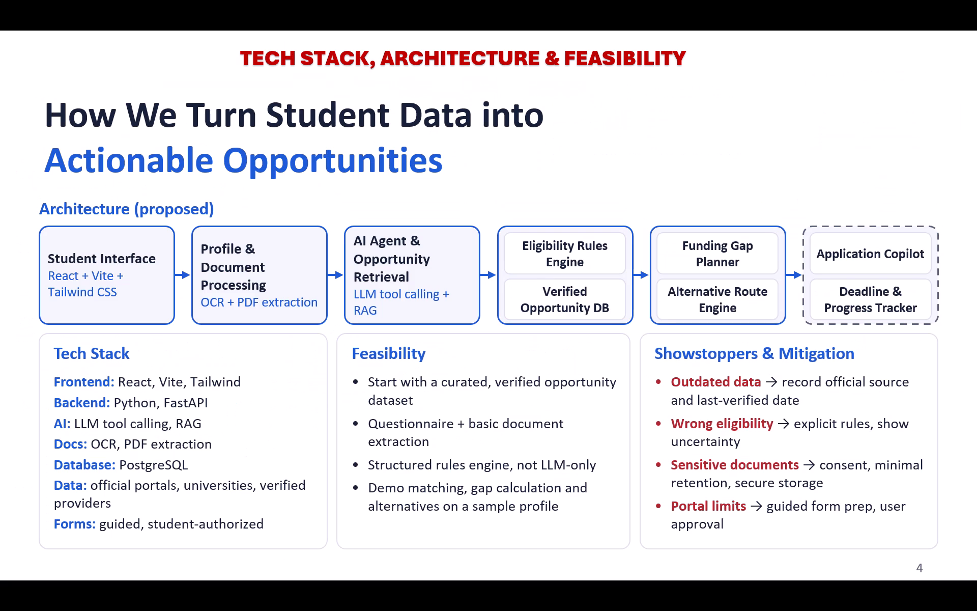
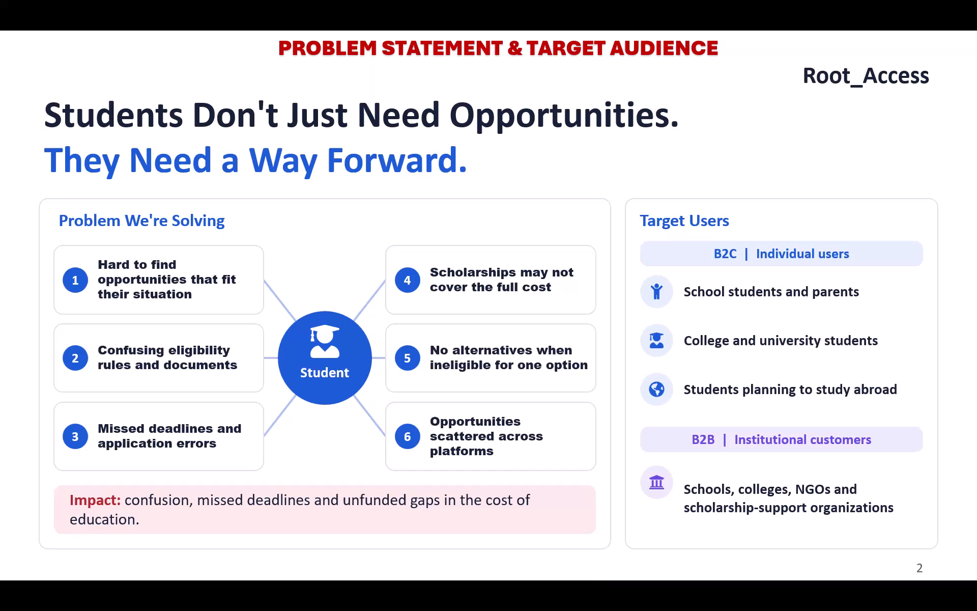
Finish the slide show check and review slides 3 to 6, the title slide and slide 2 in the normal editing view.
scroll(164, 21, "down", 5)
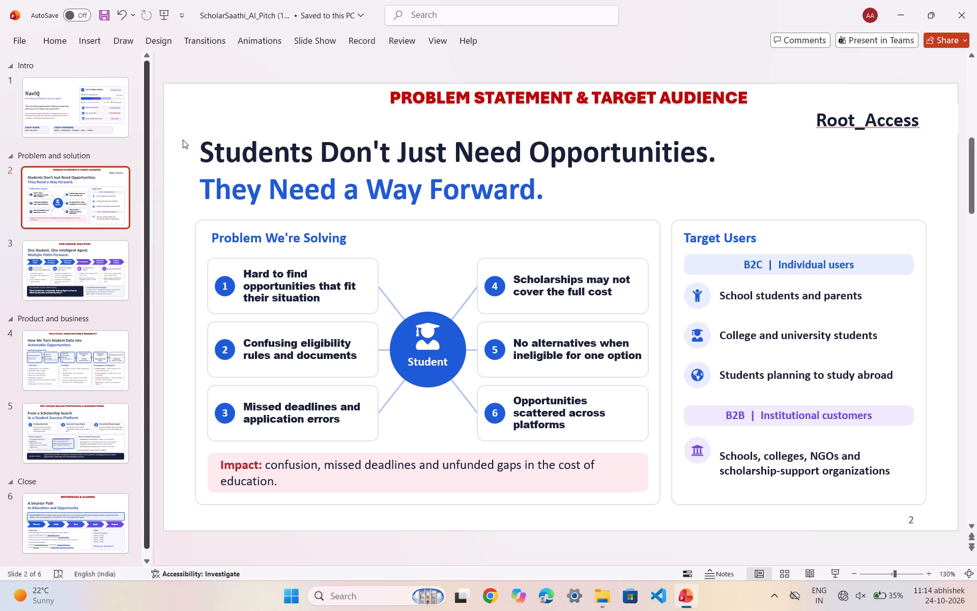
left_click(56, 281)
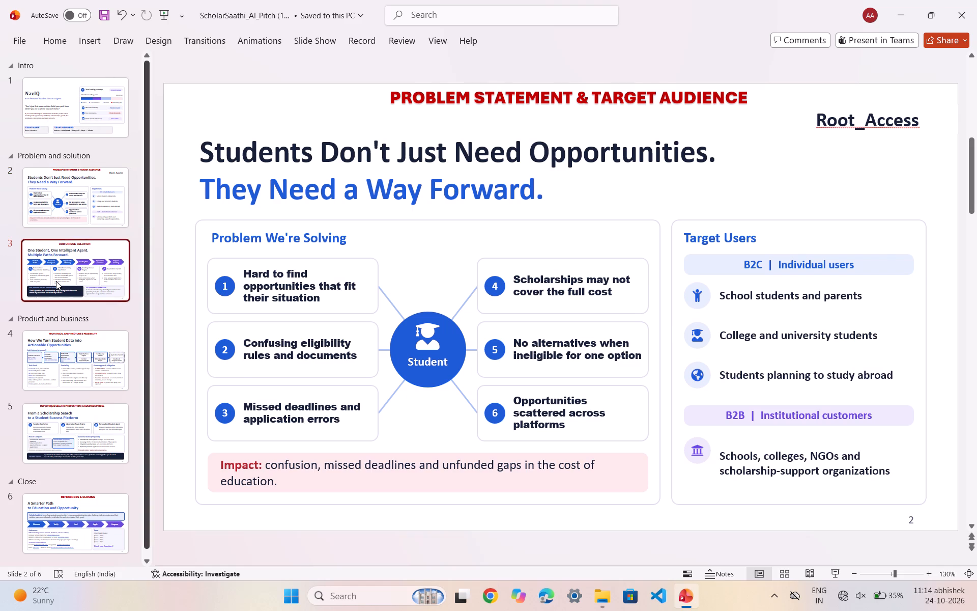
left_click(45, 377)
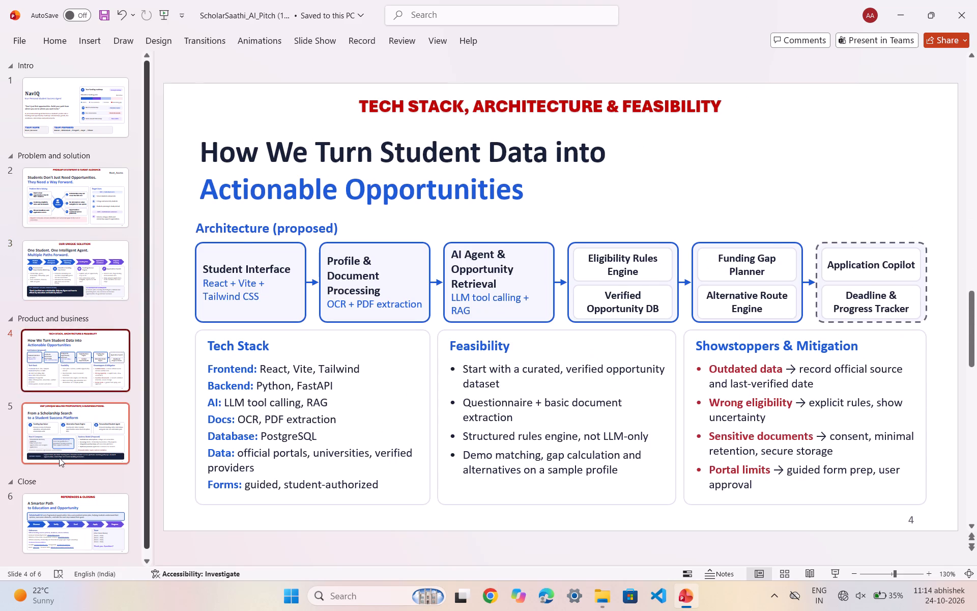
left_click(59, 458)
scroll(59, 458, "down", 2)
left_click(61, 530)
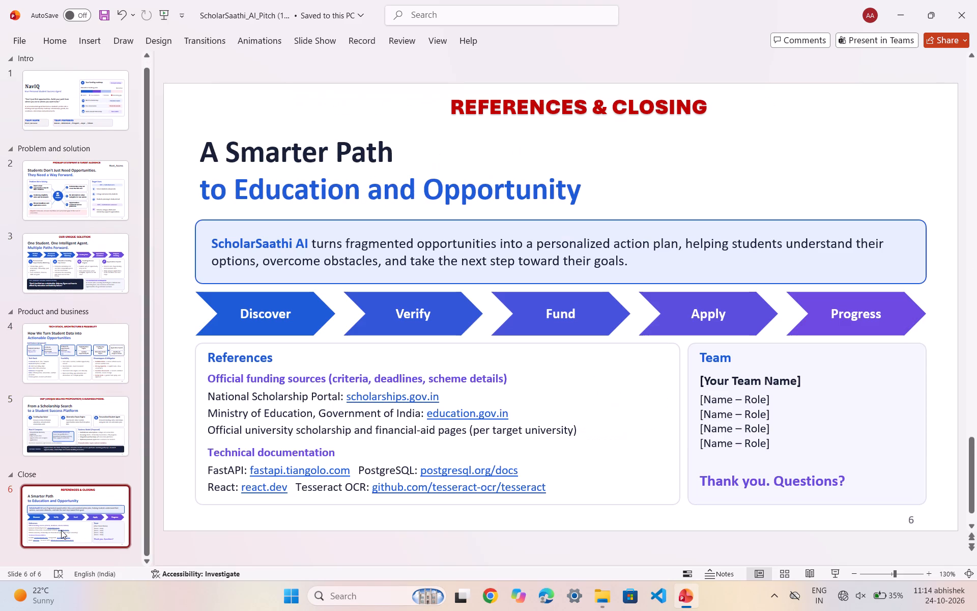
left_click(51, 94)
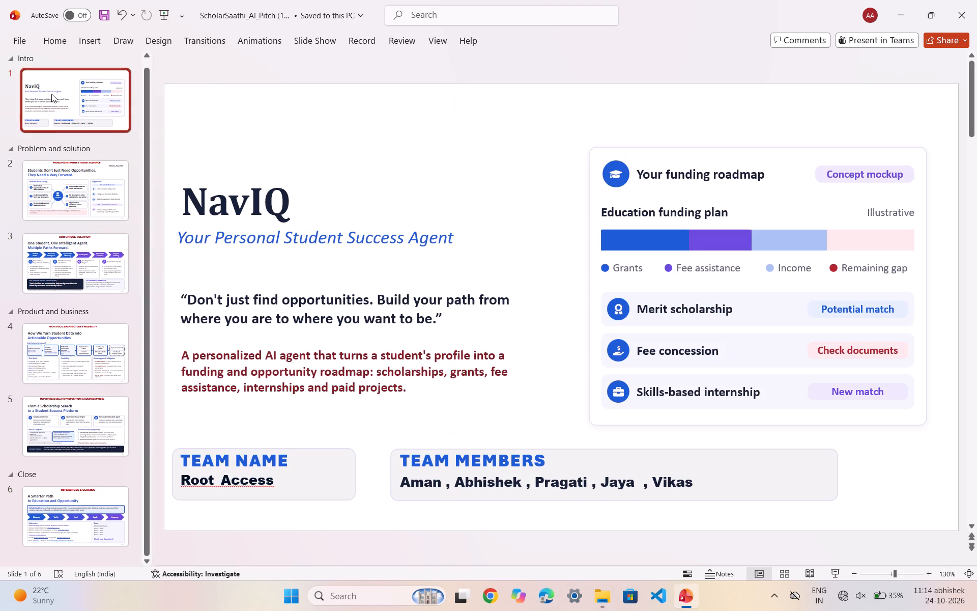
left_click(51, 201)
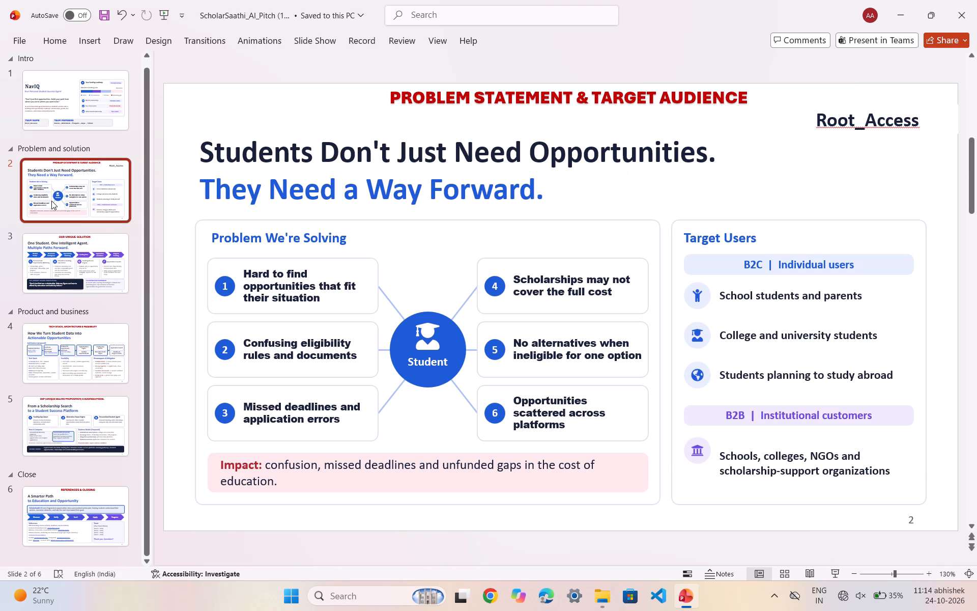
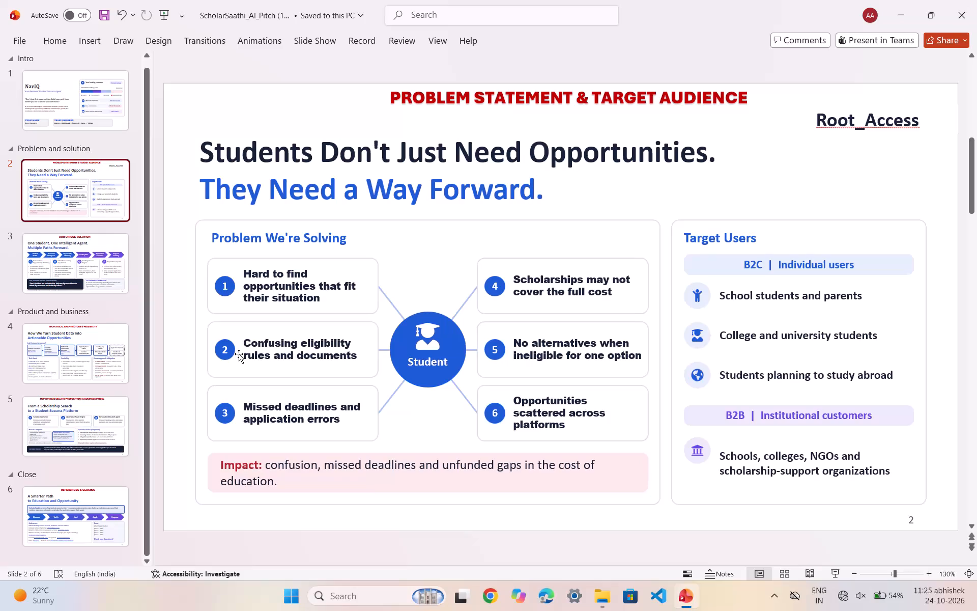
Return to the title slide and review slides 1 to 4 in order for remaining fixes.
scroll(284, 339, "up", 3)
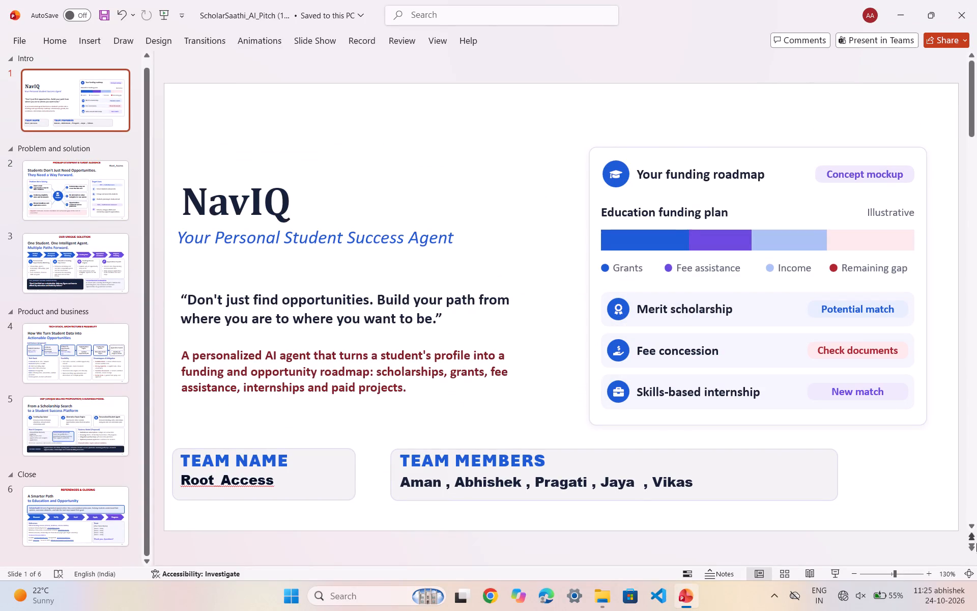
left_click(974, 526)
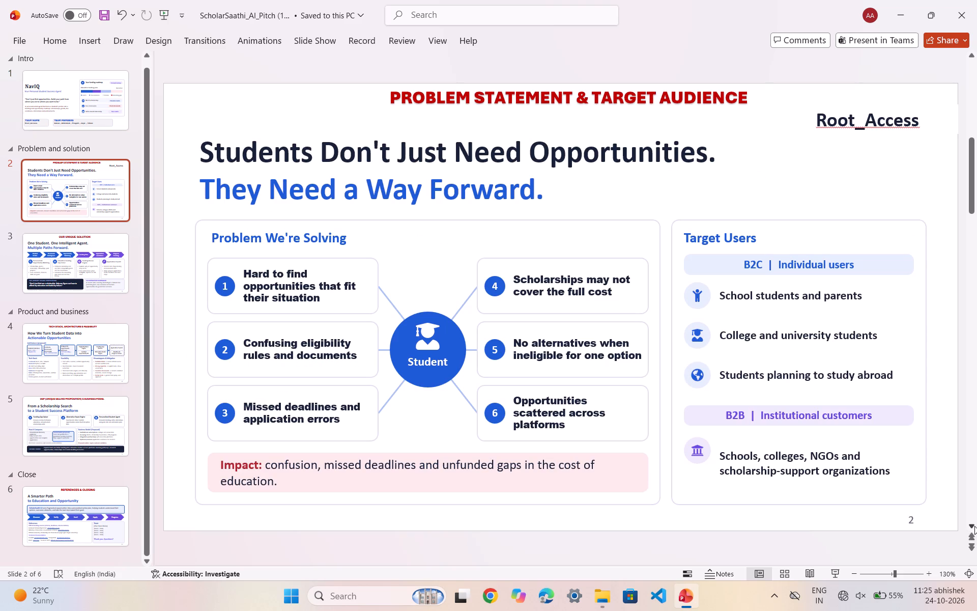
left_click(974, 526)
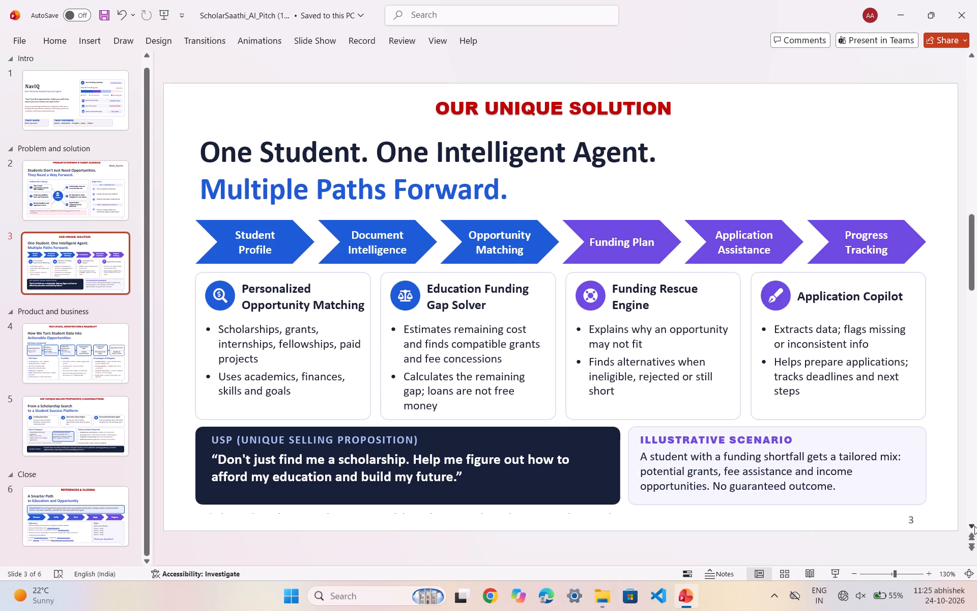
left_click(974, 526)
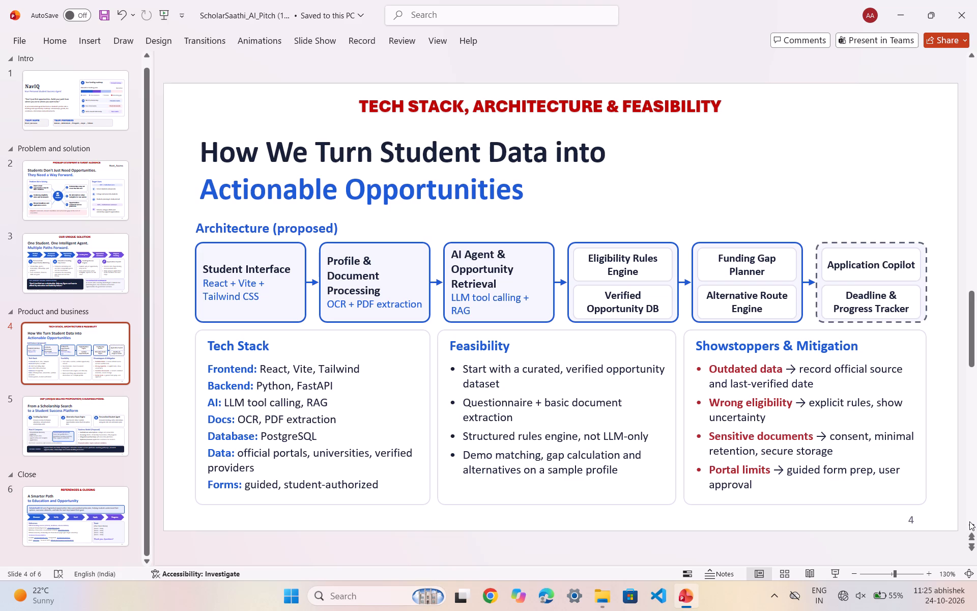
Search the computer for the Opera Browser app to switch from the presentation to the browser.
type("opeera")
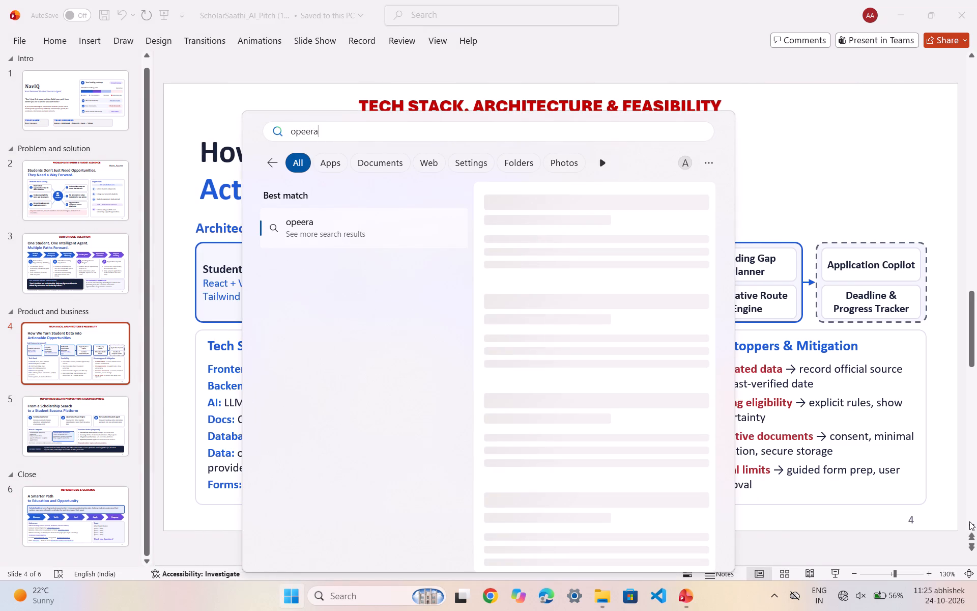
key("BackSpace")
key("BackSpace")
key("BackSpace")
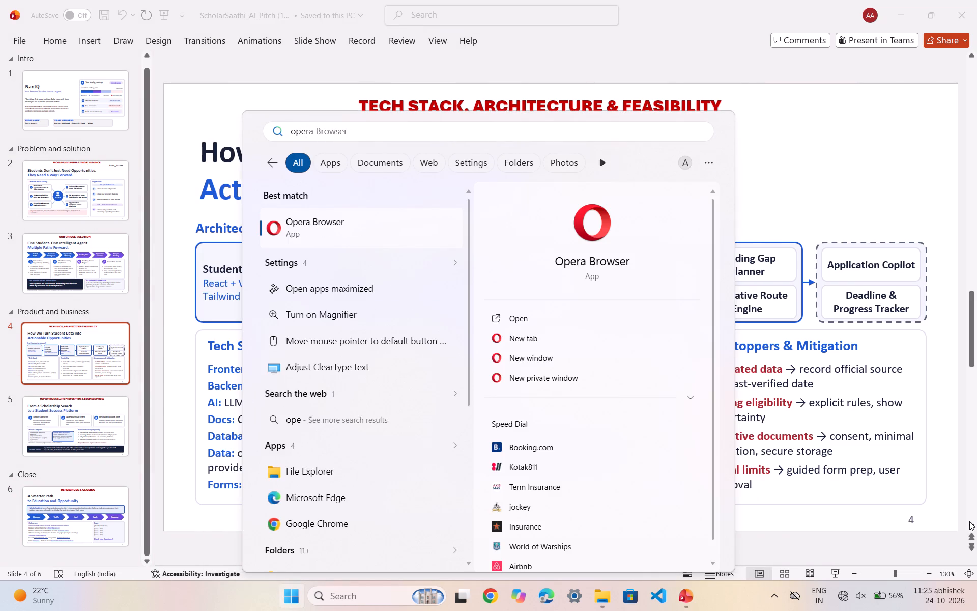
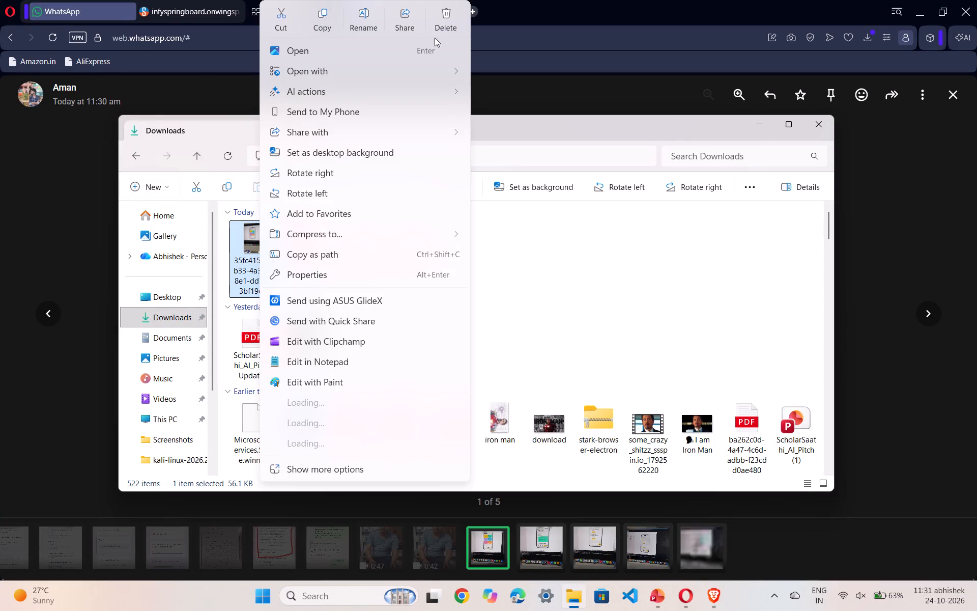
Open the downloaded photo of the phone app screen for editing and crop it around the phone to about 577 x 795 pixels.
left_click(333, 53)
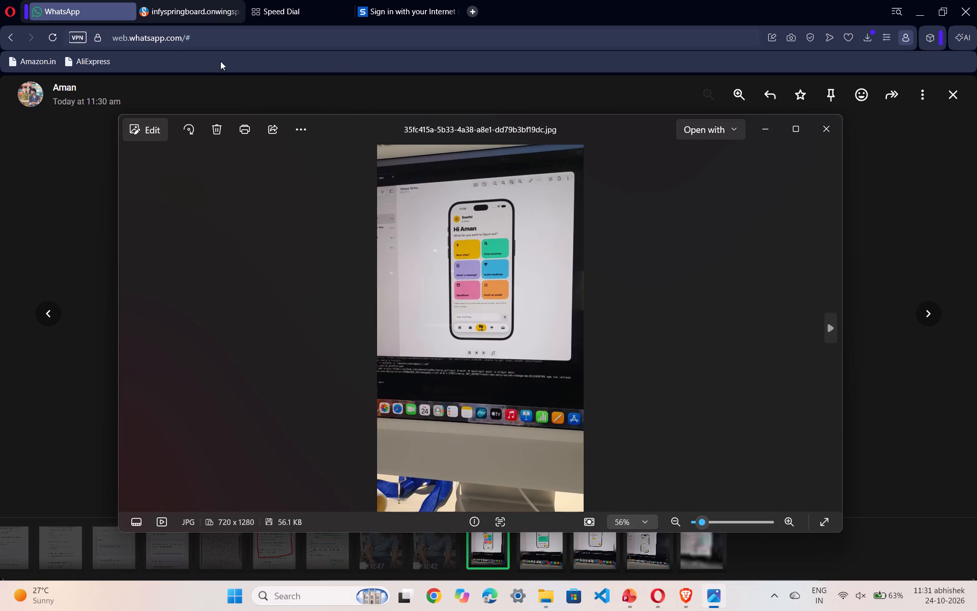
left_click(154, 118)
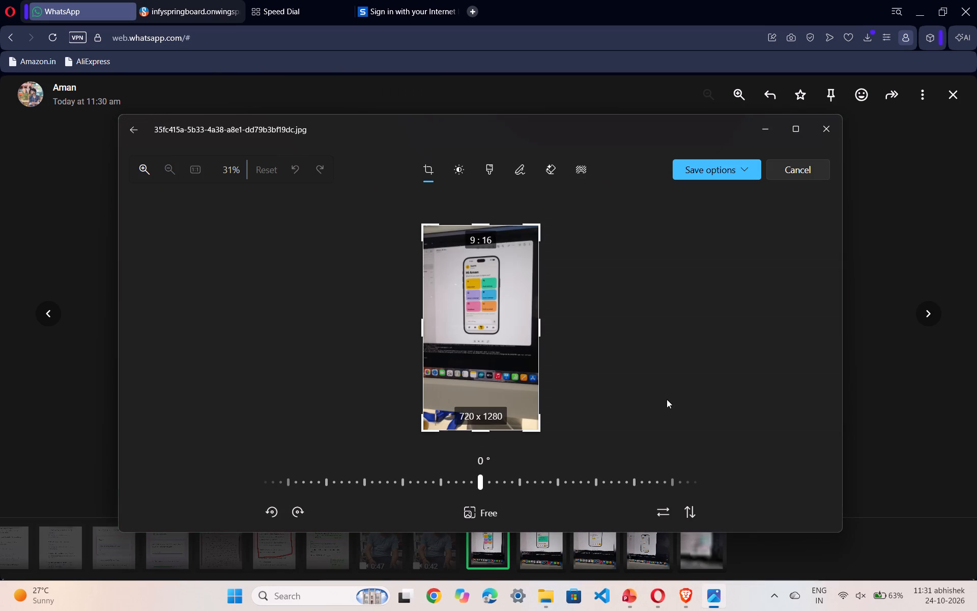
left_click_drag(480, 435, 470, 334)
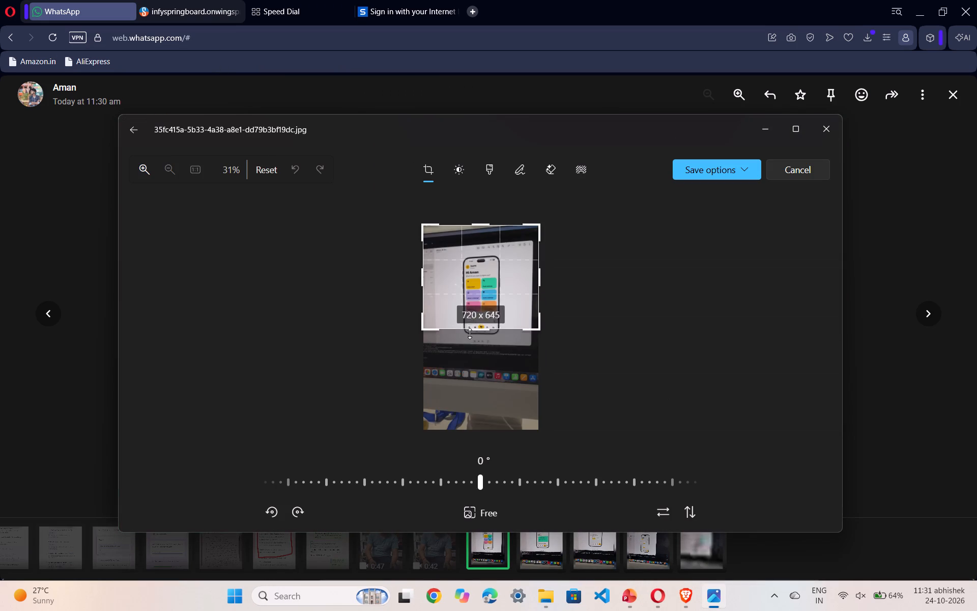
left_click_drag(470, 334, 477, 357)
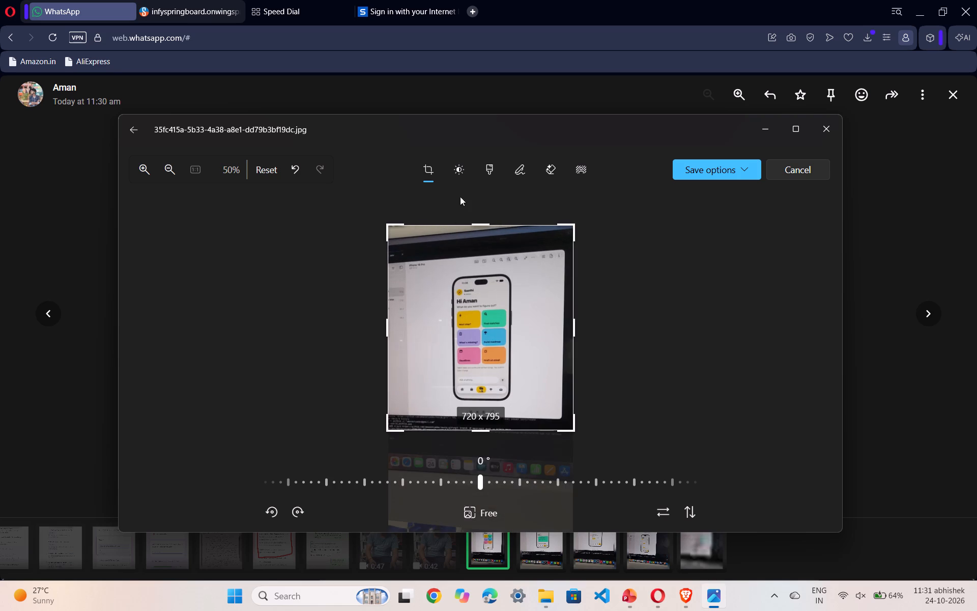
left_click_drag(484, 226, 484, 260)
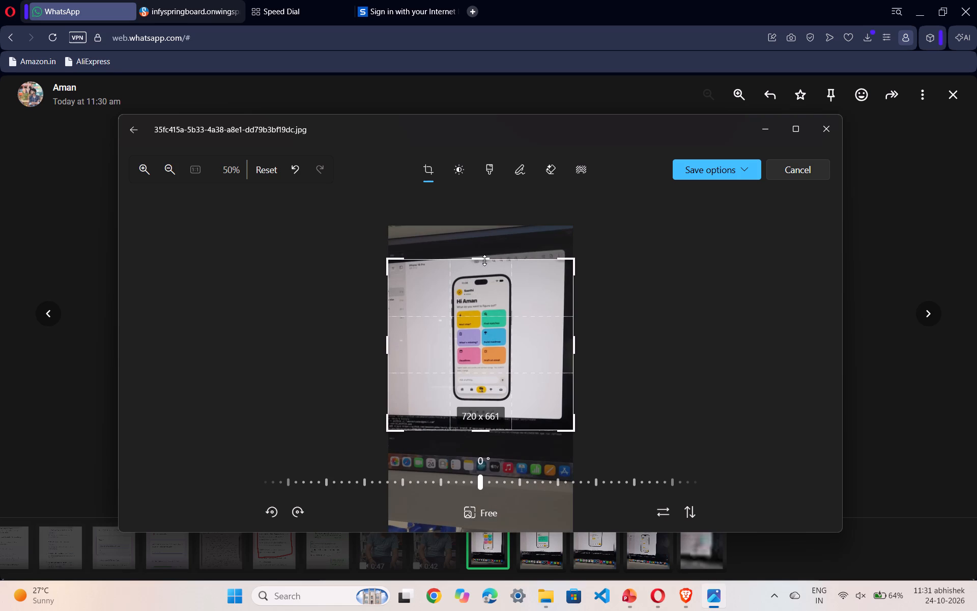
left_click_drag(484, 260, 484, 236)
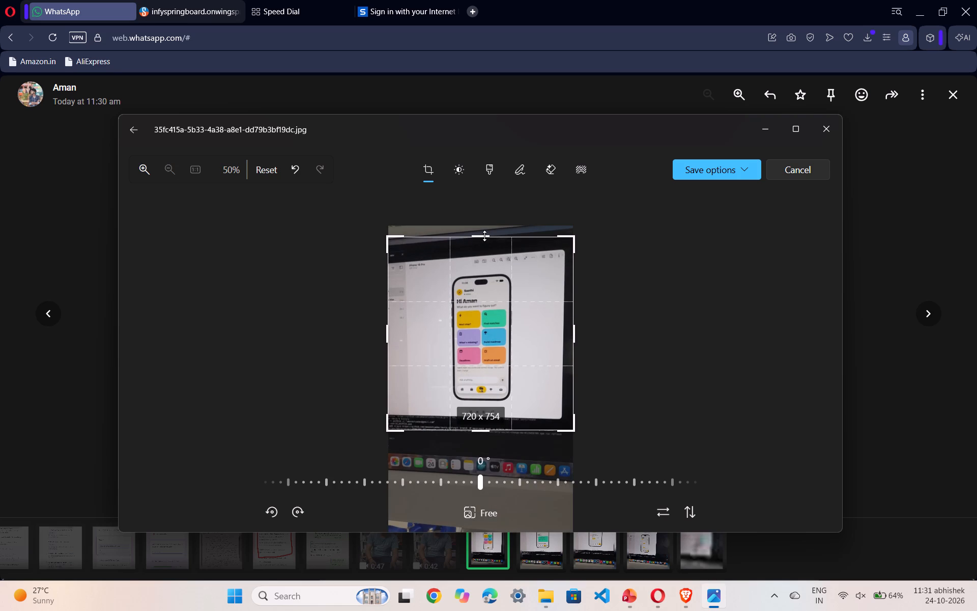
left_click_drag(484, 236, 491, 216)
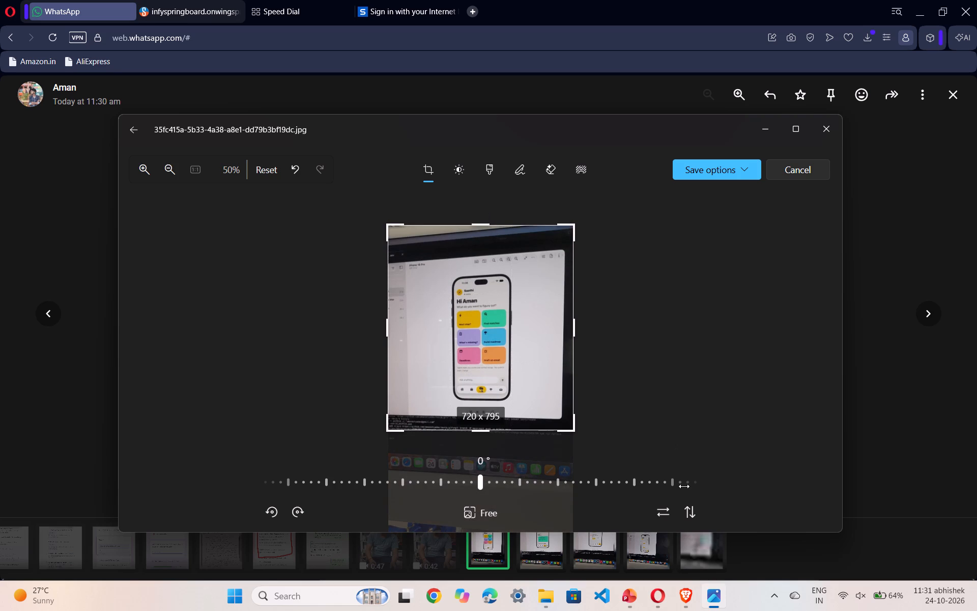
left_click(728, 169)
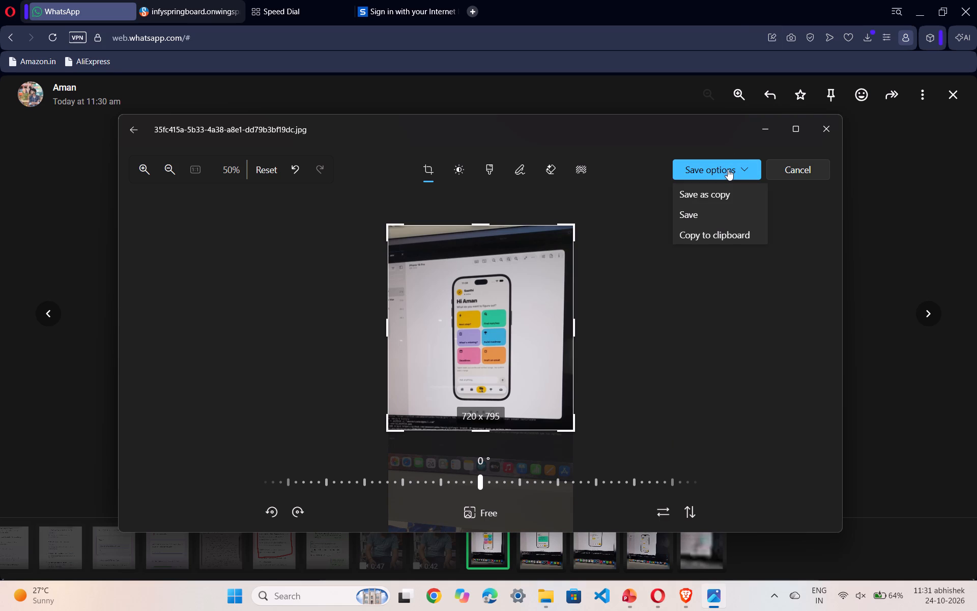
left_click(387, 327)
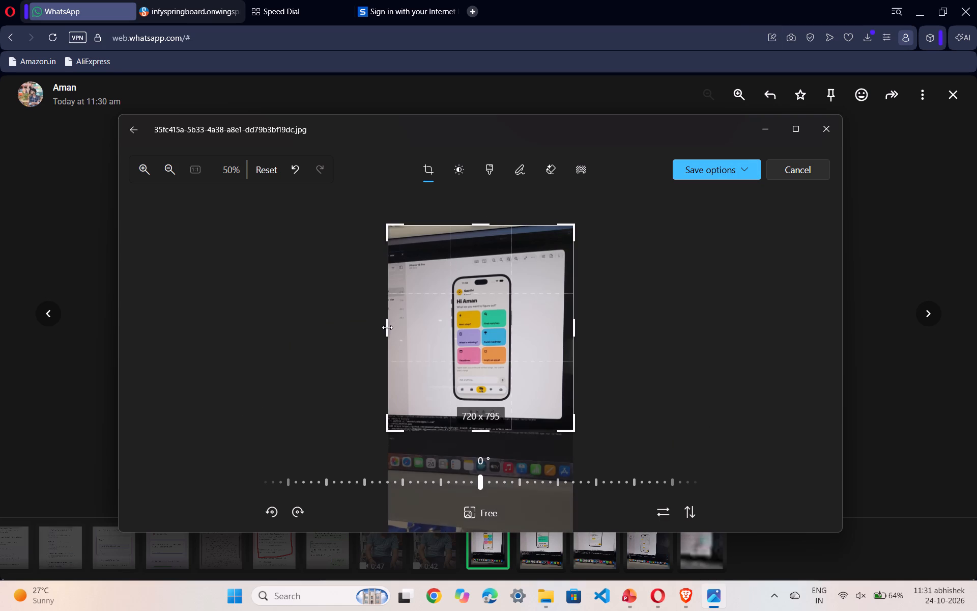
left_click_drag(385, 327, 410, 323)
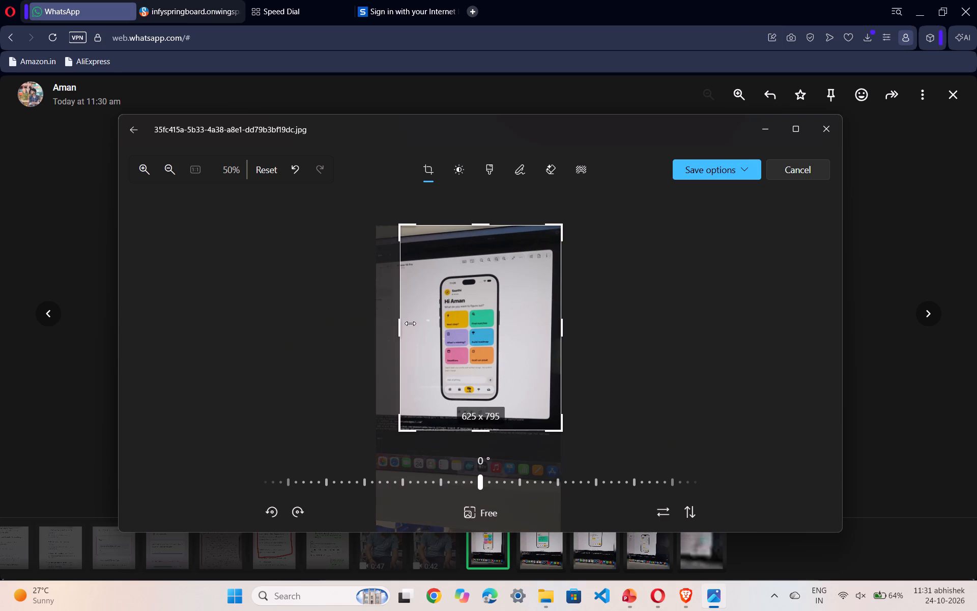
left_click_drag(568, 325, 560, 326)
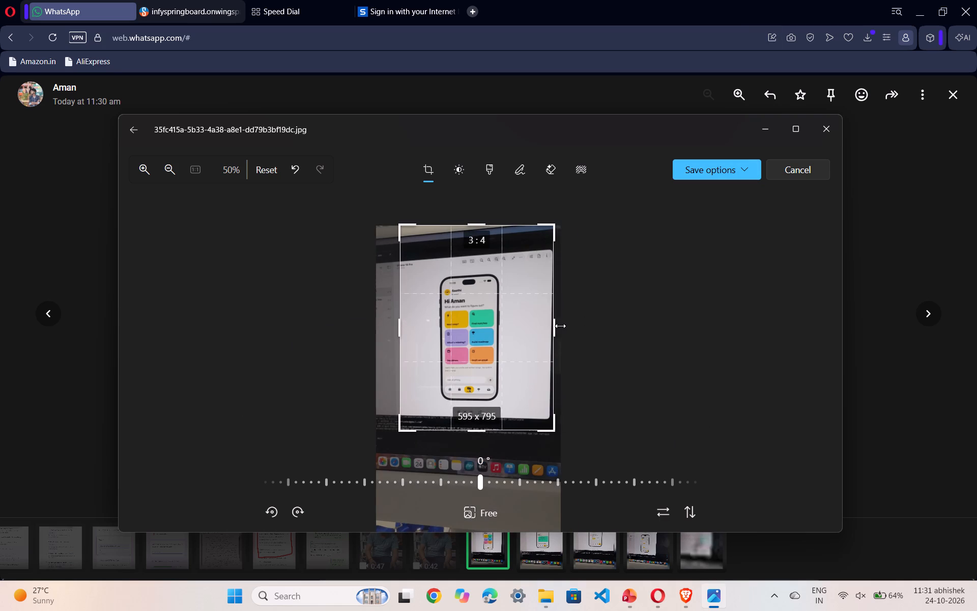
left_click_drag(560, 326, 556, 328)
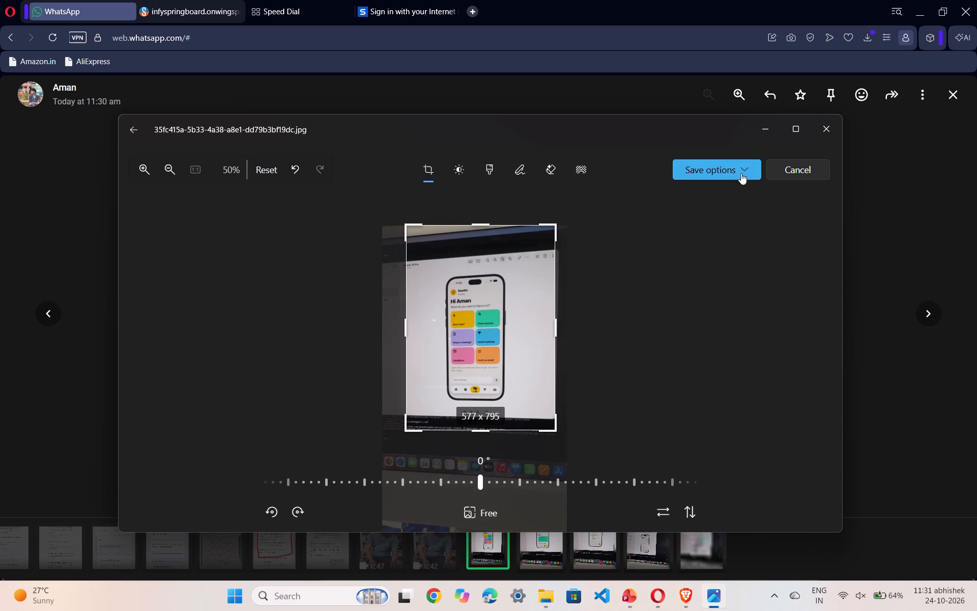
Save the cropped phone photo as a separate copy.
left_click(729, 169)
left_click(726, 193)
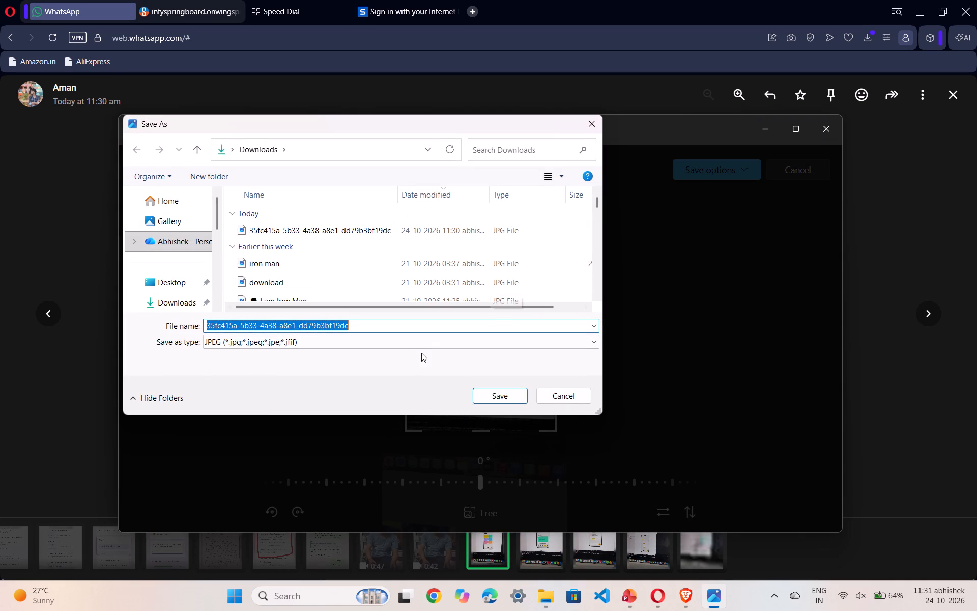
Save the edited phone-app photo as a JPEG over the existing file in Downloads and copy the image.
left_click(504, 396)
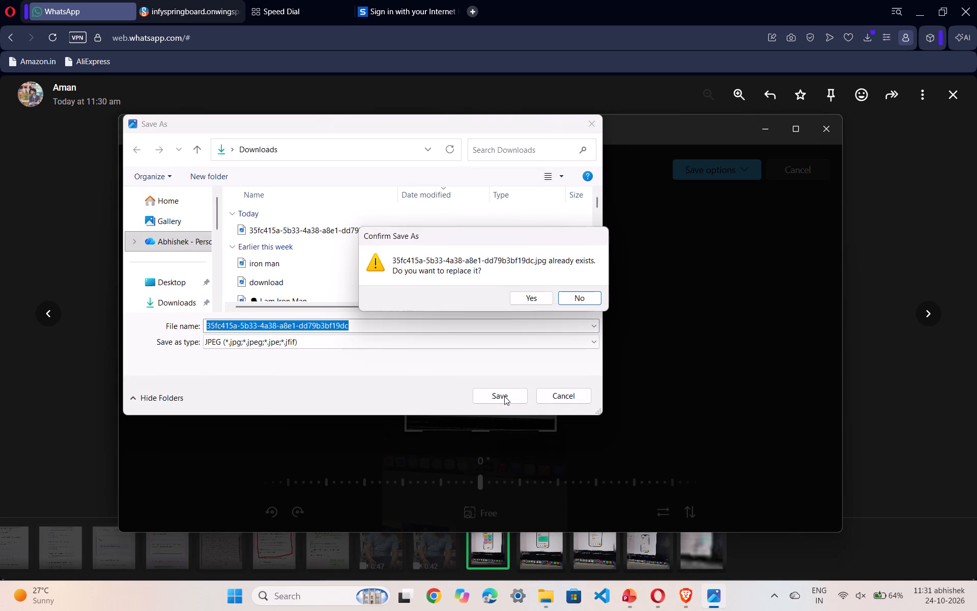
left_click(525, 302)
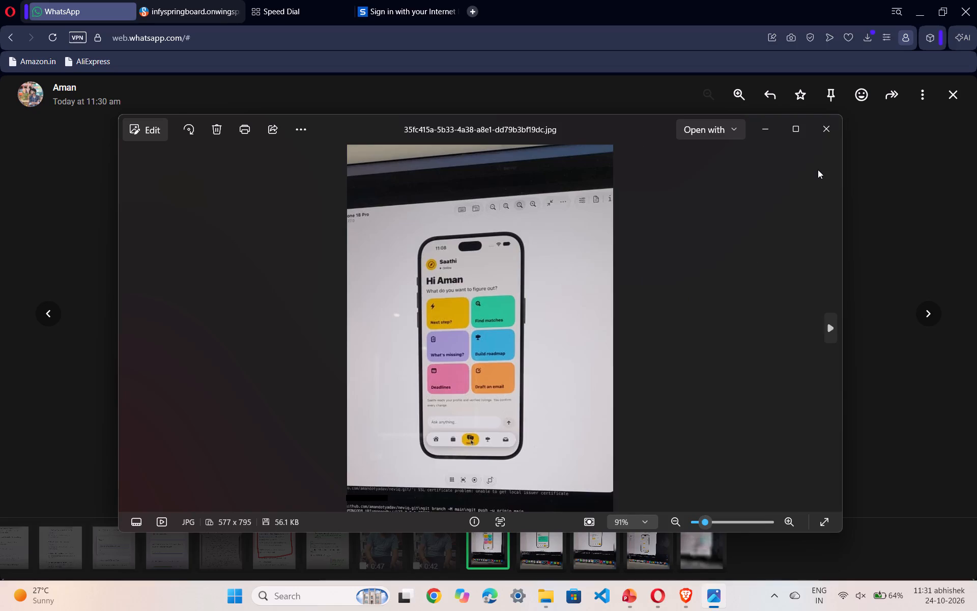
right_click(521, 341)
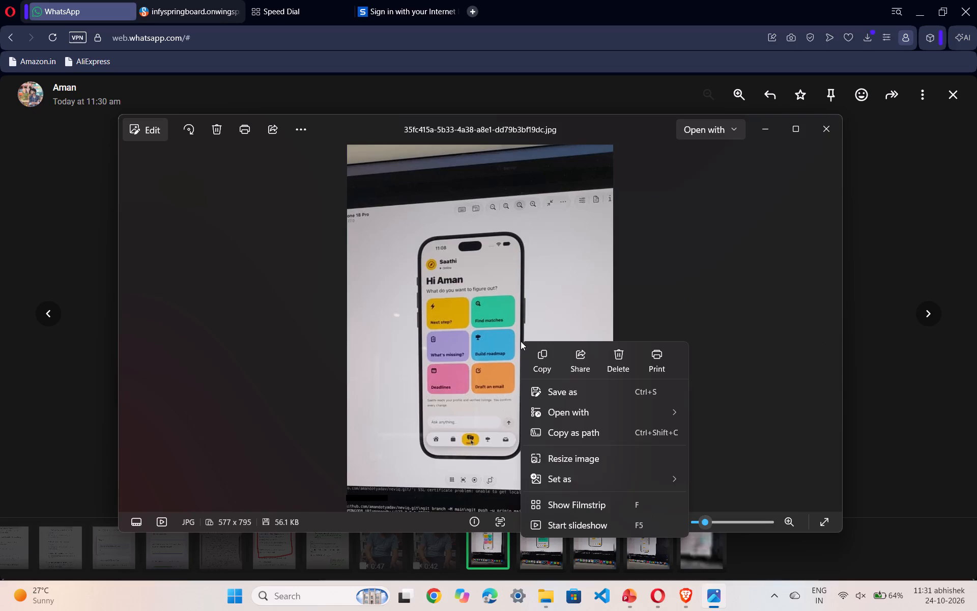
left_click(551, 370)
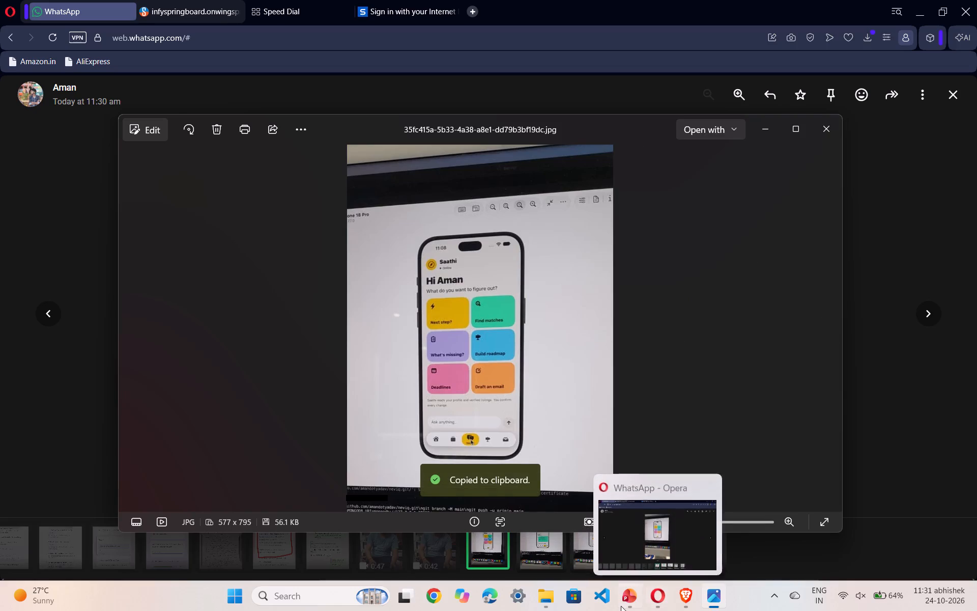
Switch to the PowerPoint pitch deck and insert a new slide directly after slide 2, Problem Statement & Target Audience.
left_click(616, 535)
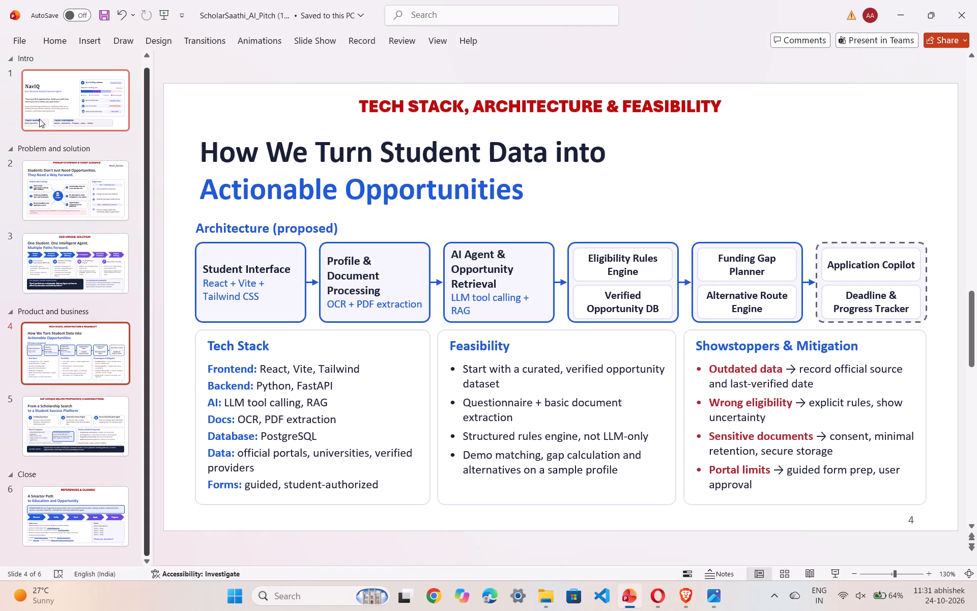
left_click(48, 94)
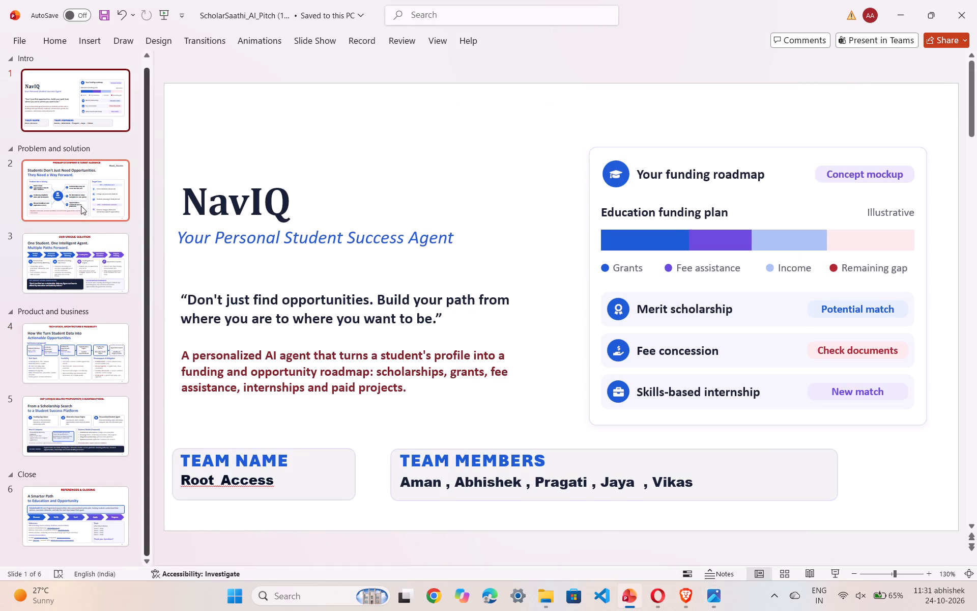
left_click(66, 227)
left_click(66, 227)
right_click(66, 227)
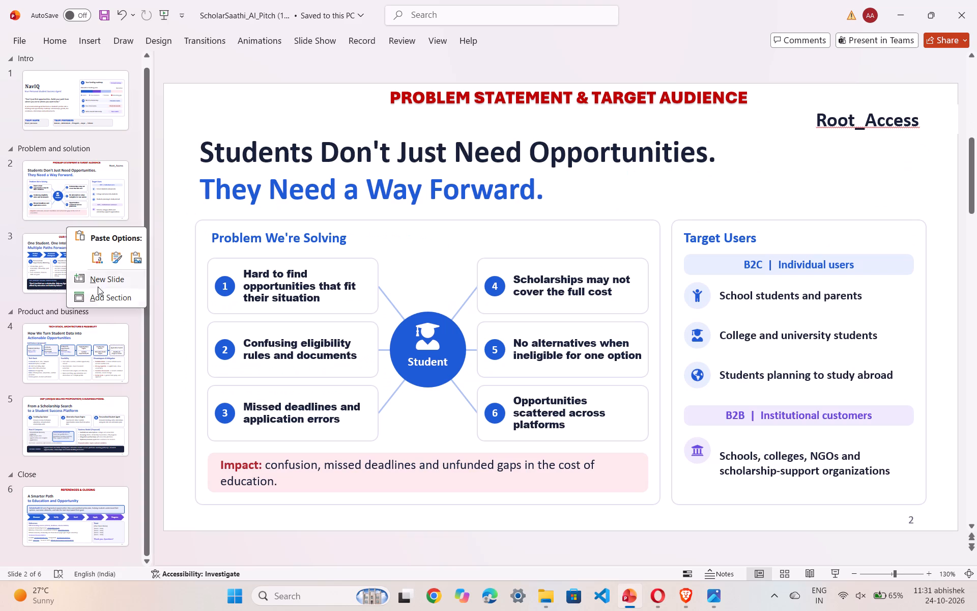
left_click(99, 279)
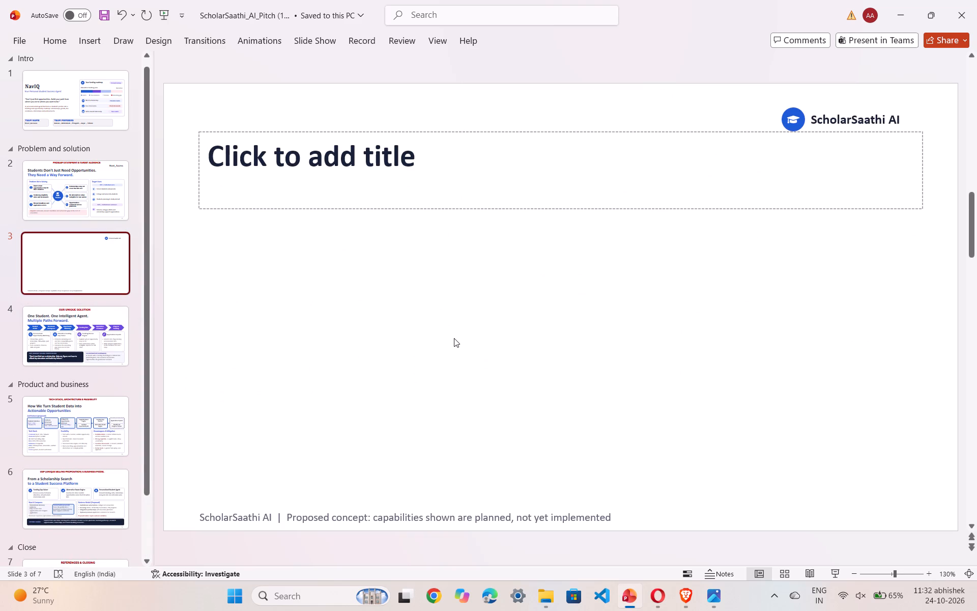
Paste the copied phone-app photo onto the new slide 3, shrink it slightly, and move it to the slide's left edge.
left_click(454, 338)
key("ctrl+v")
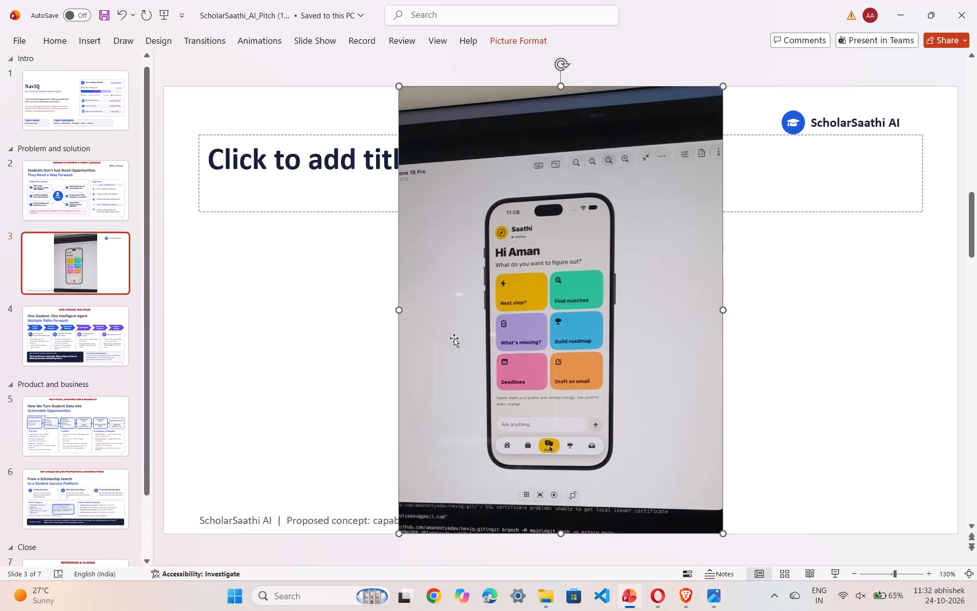
left_click_drag(724, 536, 631, 480)
left_click_drag(638, 352, 405, 406)
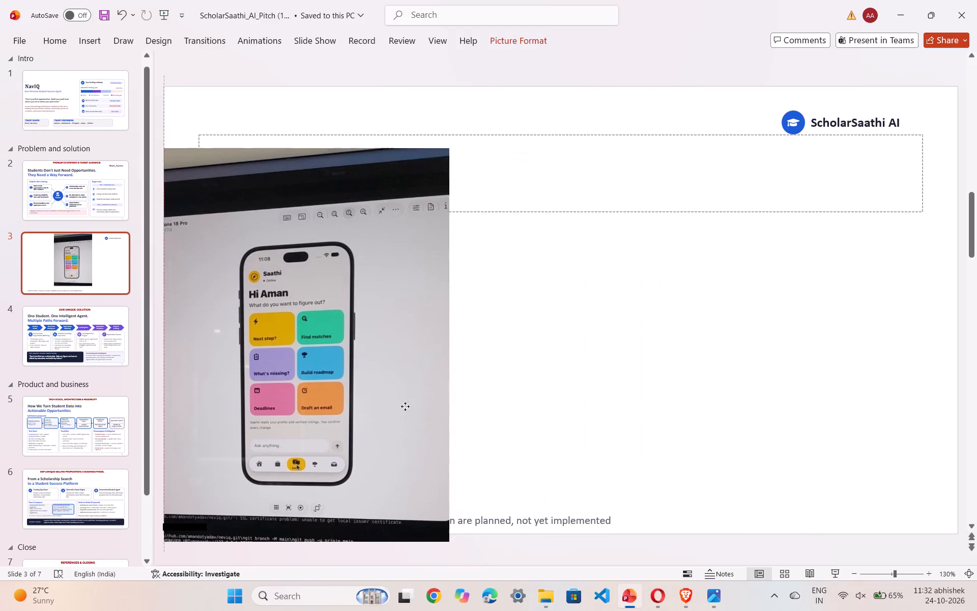
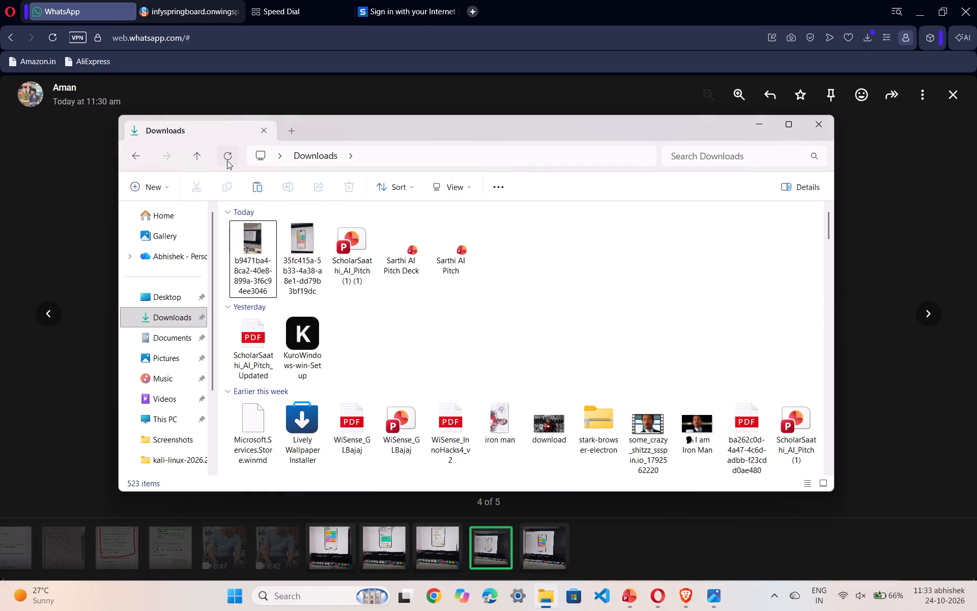
Open the downloaded Tracker-screen photo starting b9471ba4 for editing and crop it on all sides to about 385 x 515 around the phone.
left_click_drag(279, 250, 252, 247)
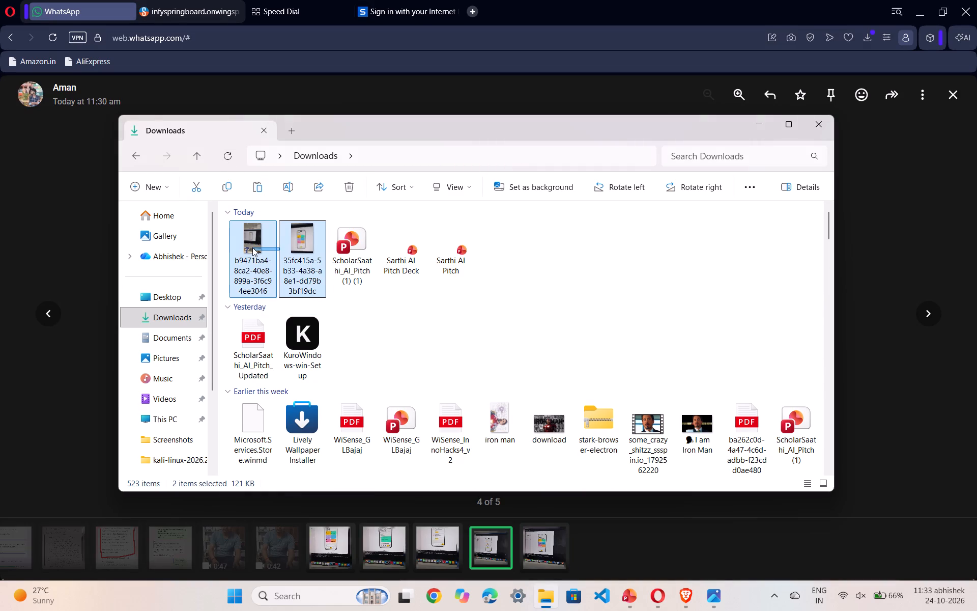
double_click(252, 247)
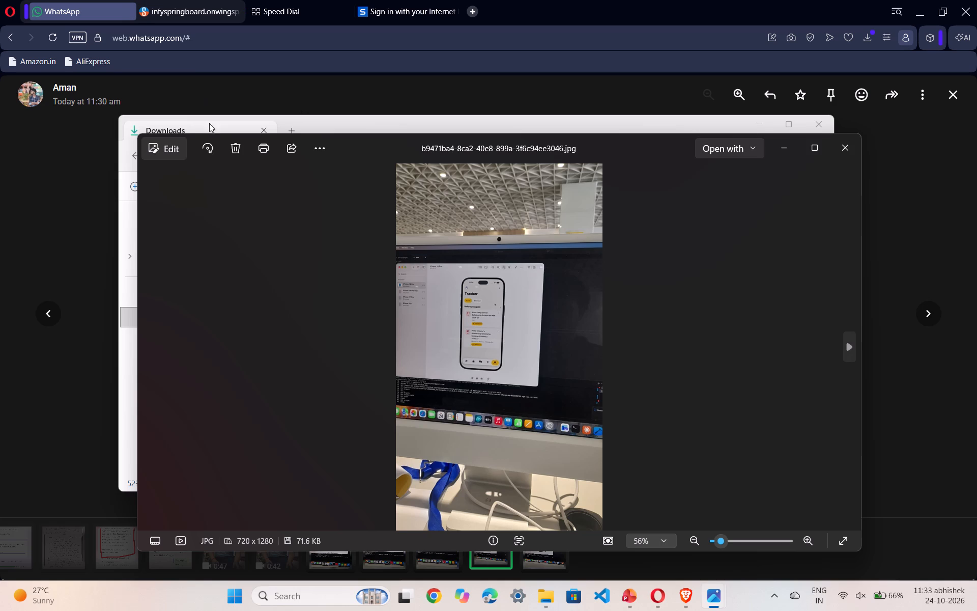
left_click(156, 156)
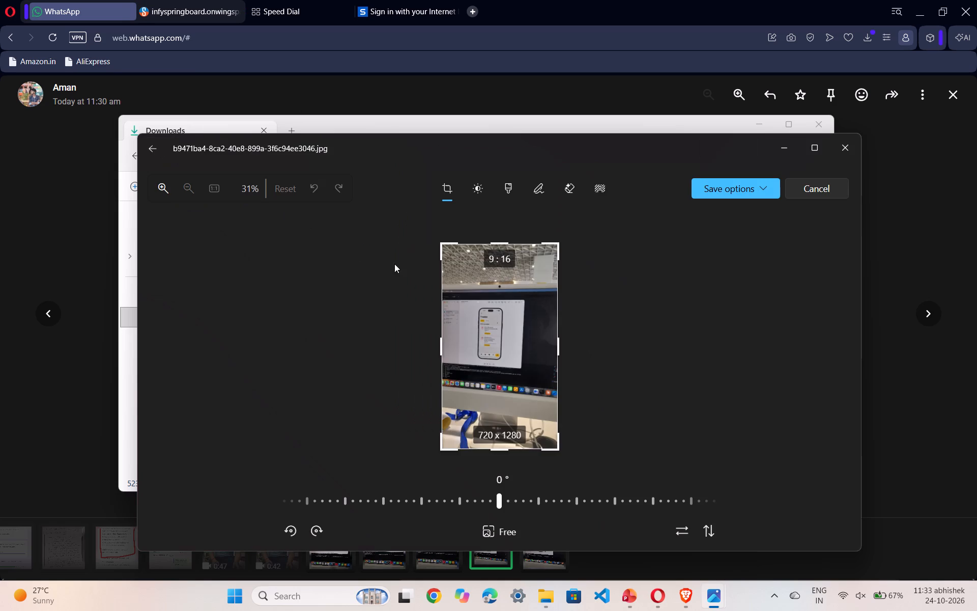
left_click_drag(441, 341, 457, 339)
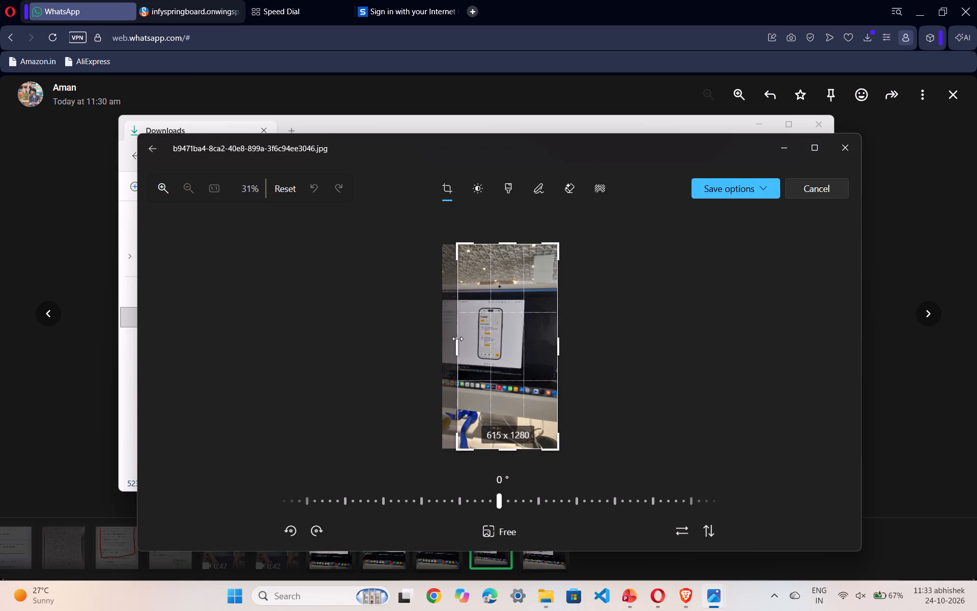
left_click_drag(457, 339, 457, 337)
left_click_drag(556, 343, 525, 350)
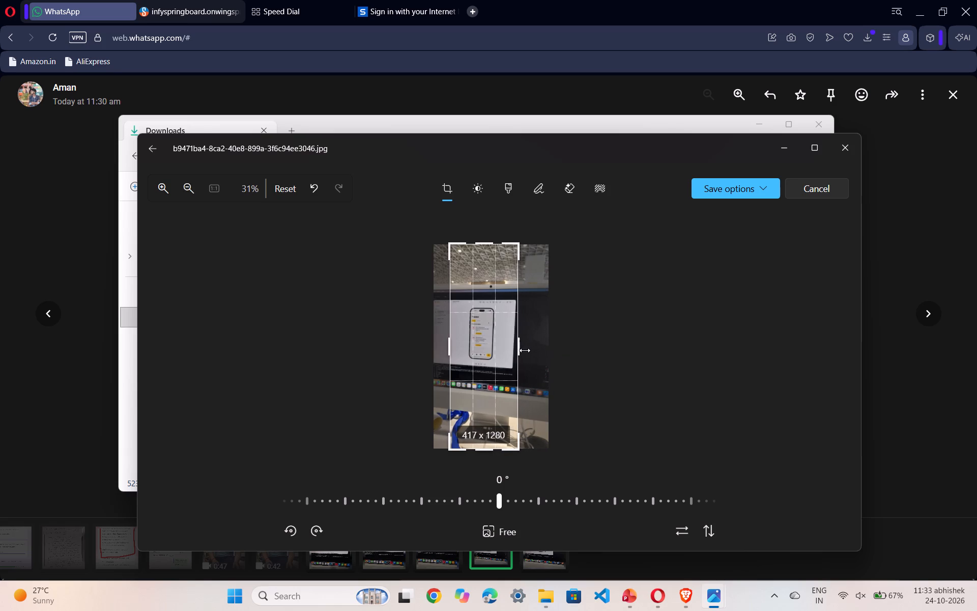
left_click_drag(525, 350, 519, 352)
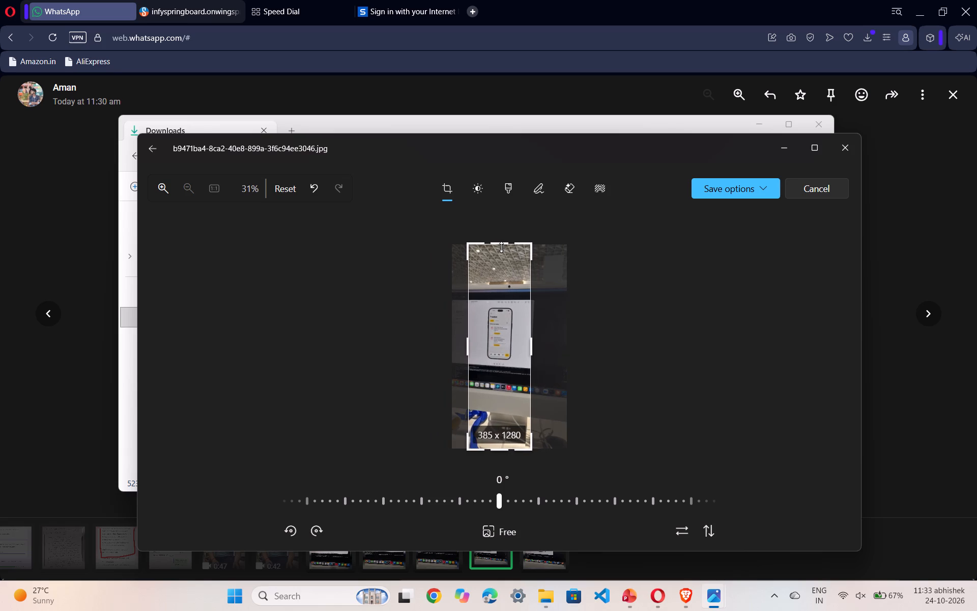
left_click_drag(499, 240, 504, 270)
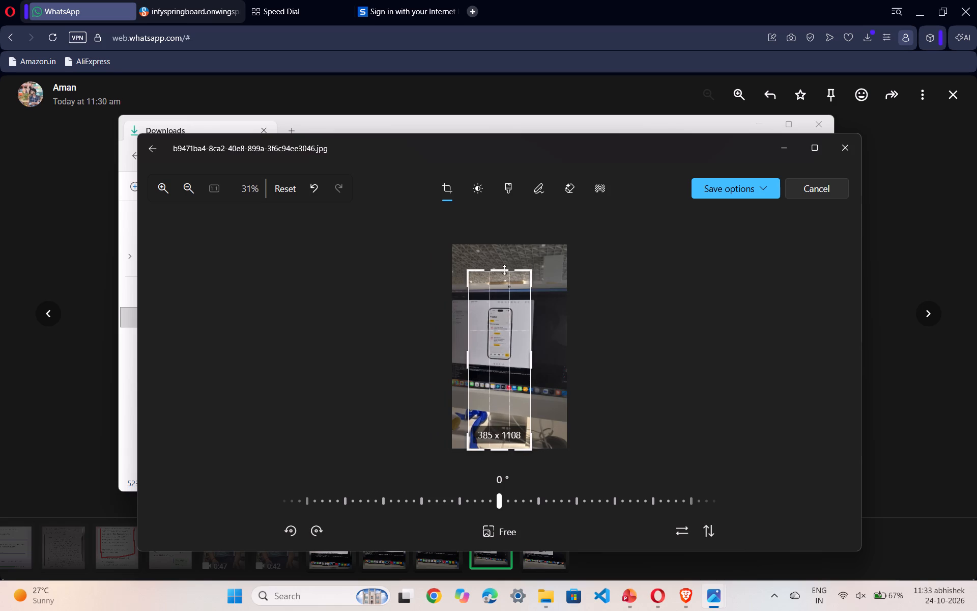
left_click_drag(504, 270, 508, 288)
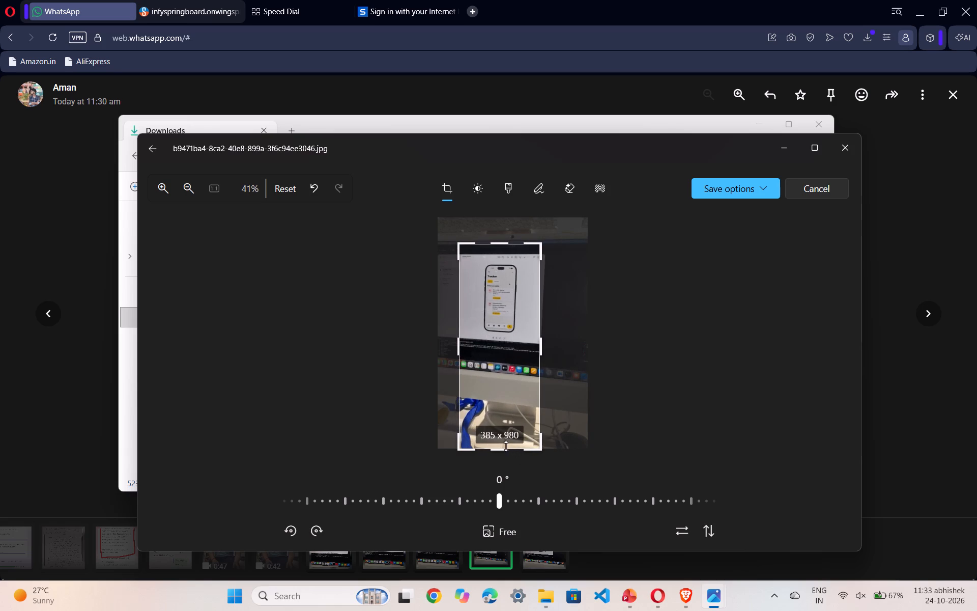
left_click_drag(504, 452, 494, 369)
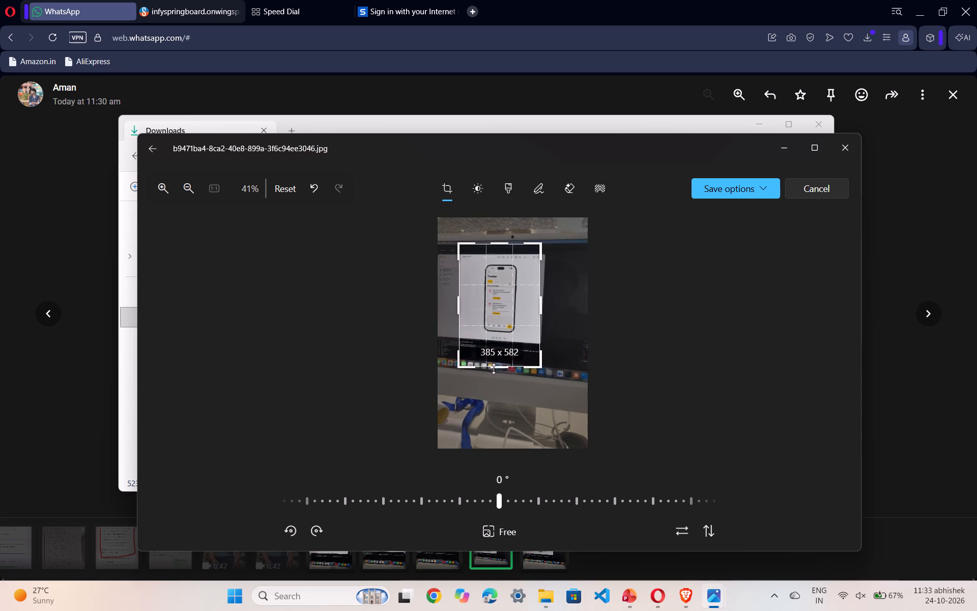
left_click_drag(494, 369, 492, 363)
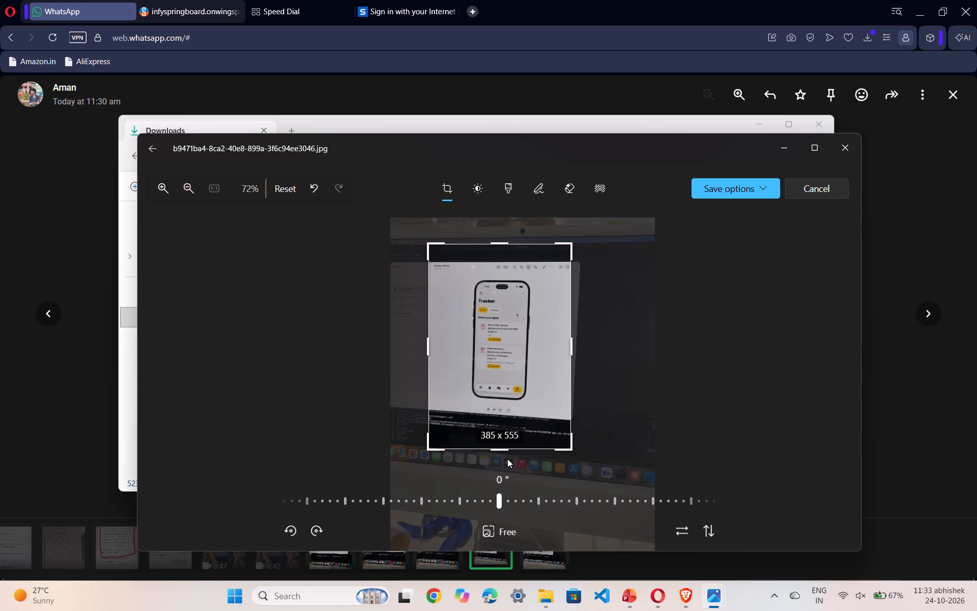
left_click_drag(501, 450, 501, 440)
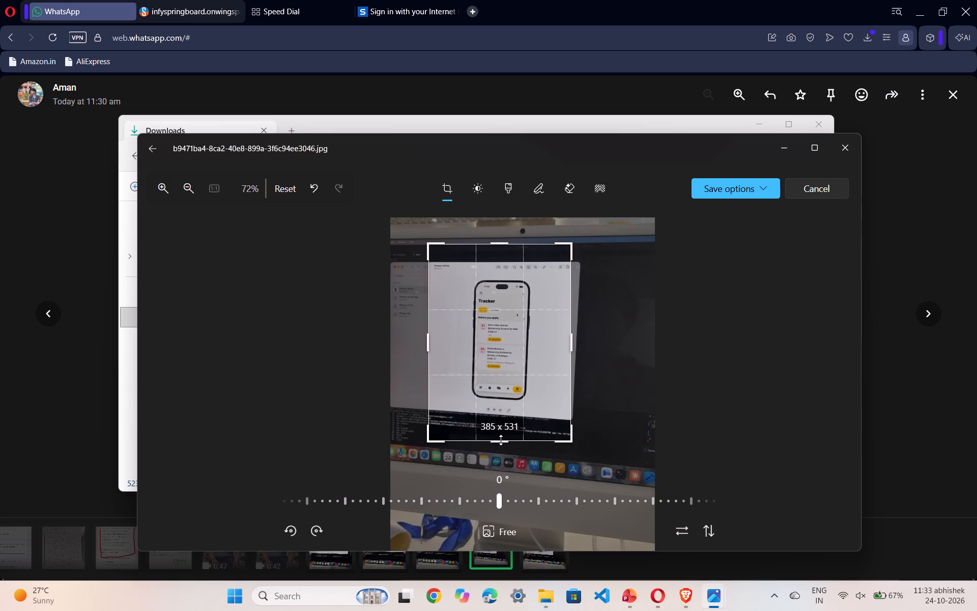
left_click_drag(501, 440, 499, 435)
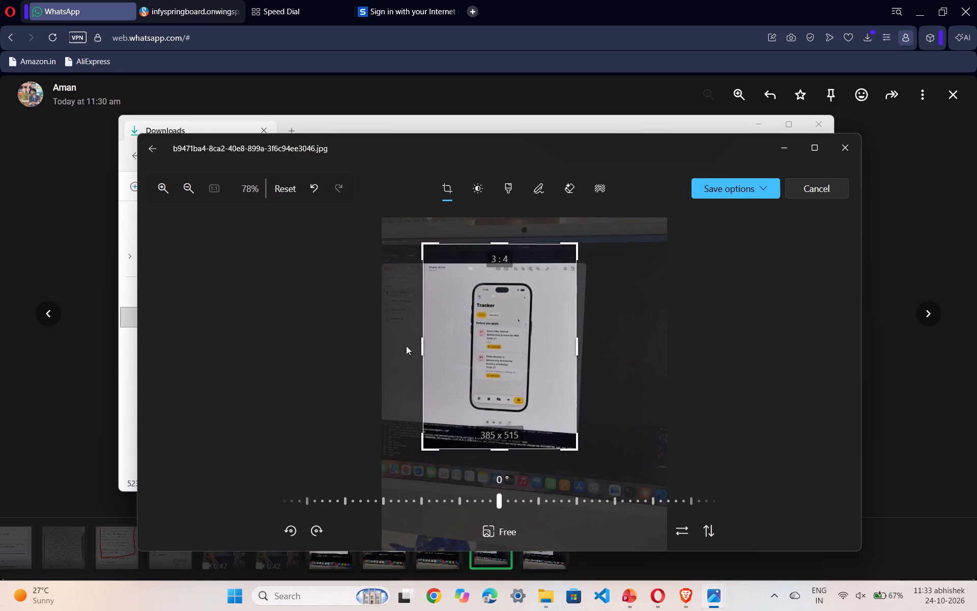
Tighten the Tracker photo's crop around the phone to about 294 x 471.
left_click_drag(420, 347, 437, 349)
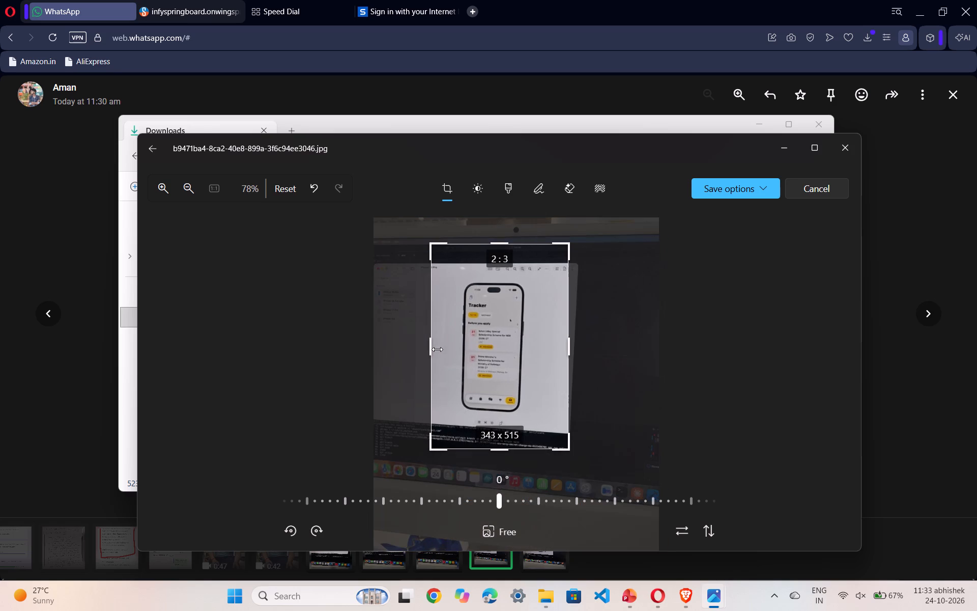
left_click_drag(571, 347, 553, 348)
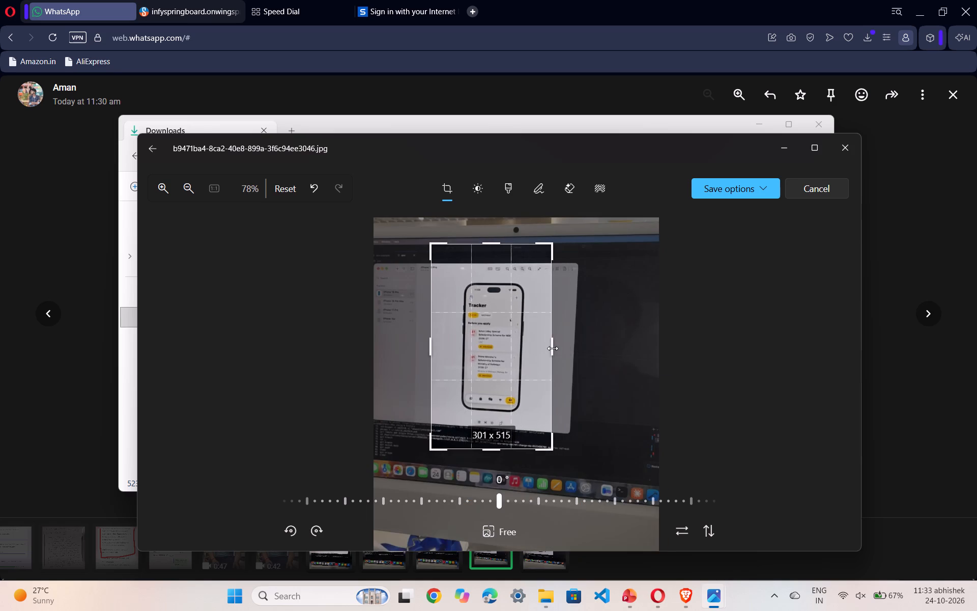
left_click_drag(553, 348, 552, 348)
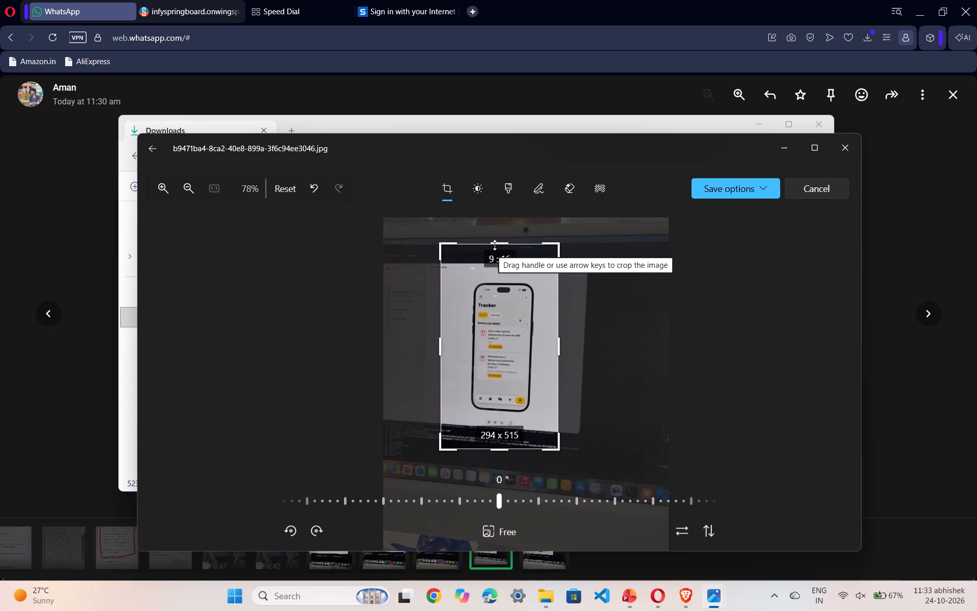
left_click_drag(495, 245, 495, 256)
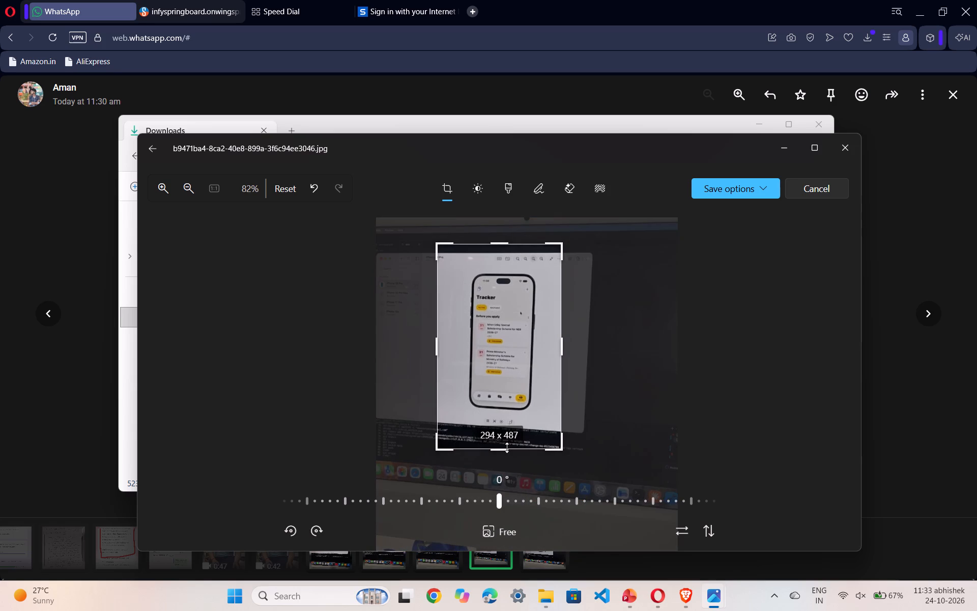
left_click_drag(506, 447, 506, 440)
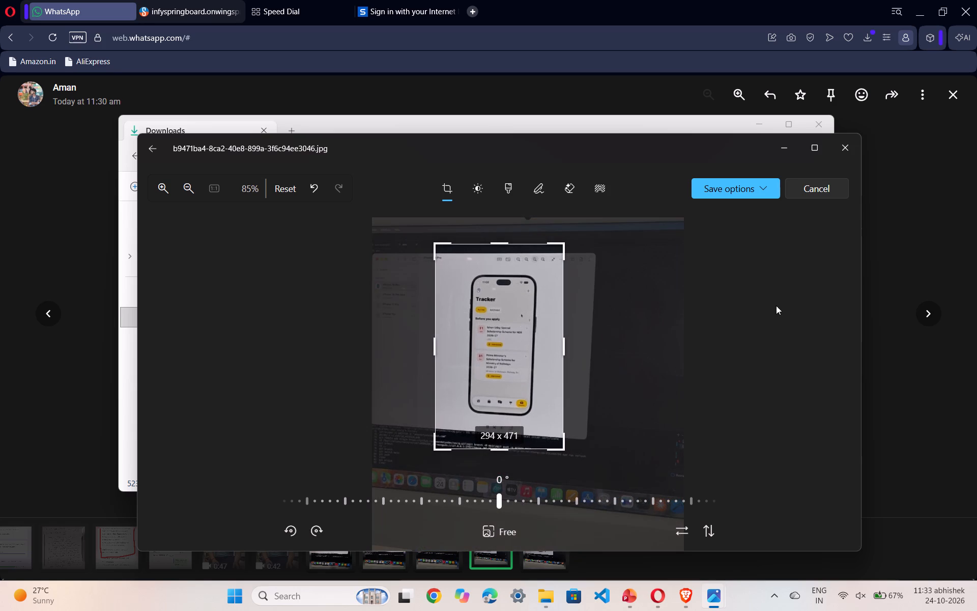
Save the cropped Tracker photo over the original file and copy the image.
left_click(742, 179)
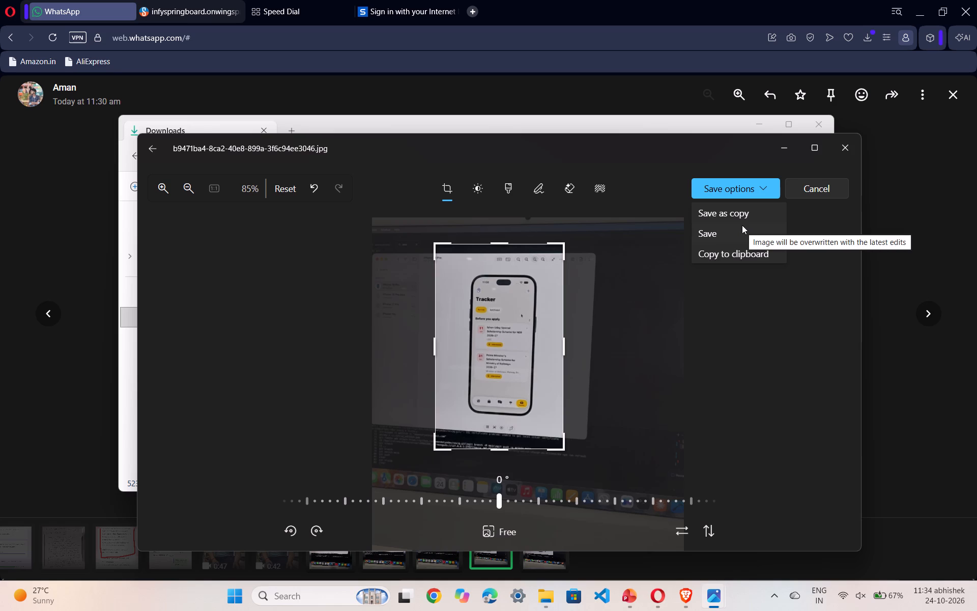
left_click(742, 225)
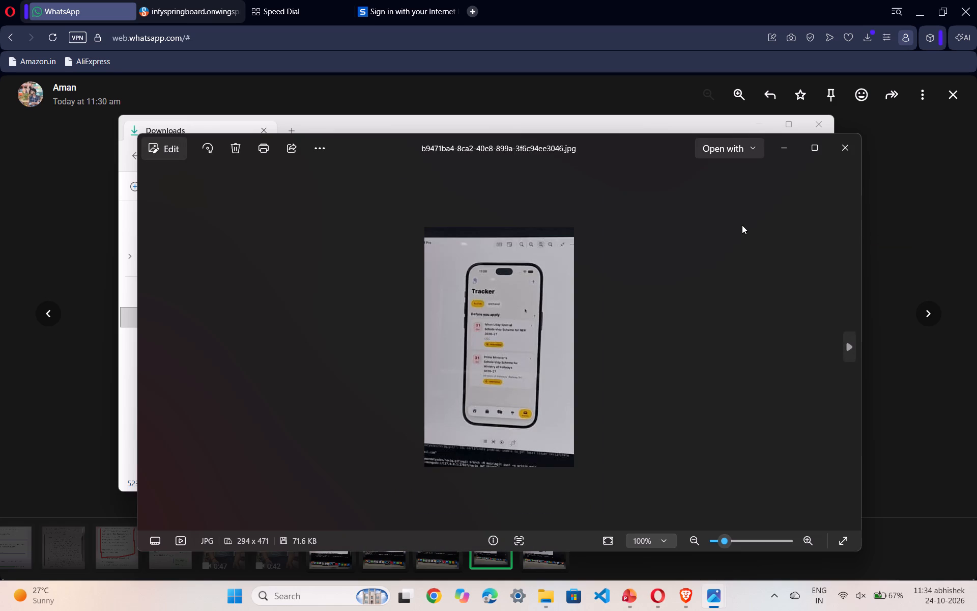
right_click(482, 349)
left_click(511, 368)
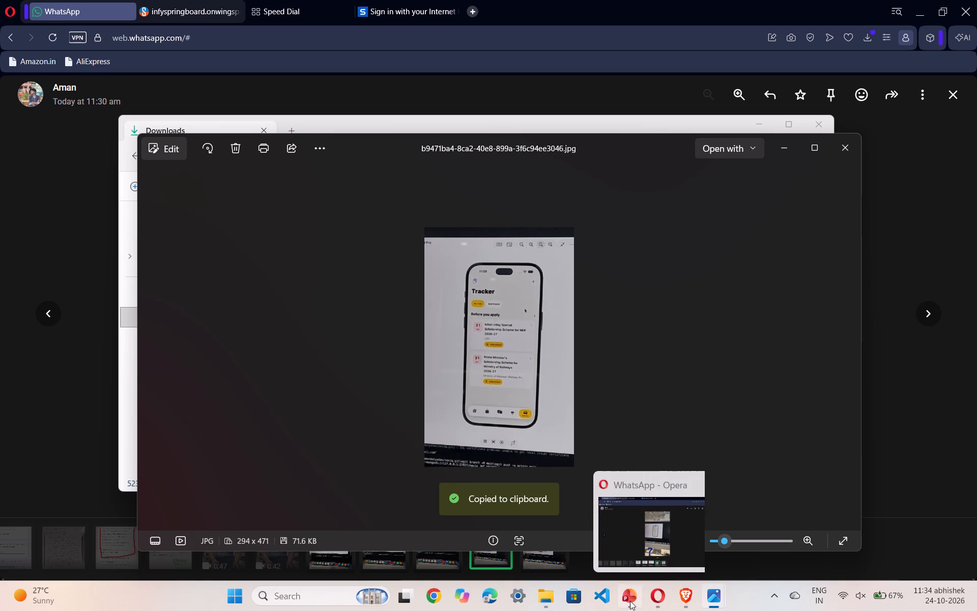
Switch to the PowerPoint pitch deck and paste the copied Tracker photo onto slide 3.
left_click(625, 524)
left_click(612, 449)
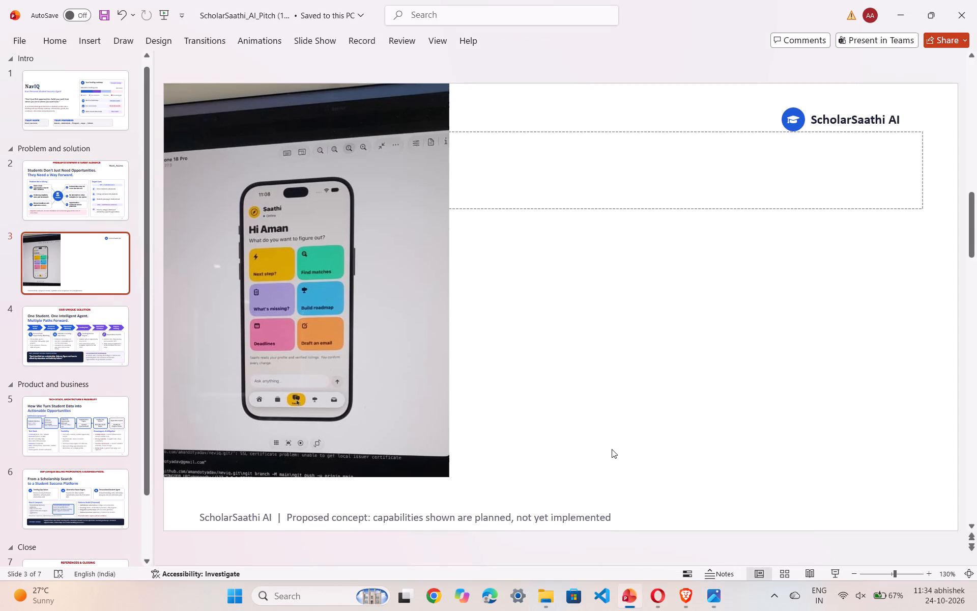
key("ctrl+v")
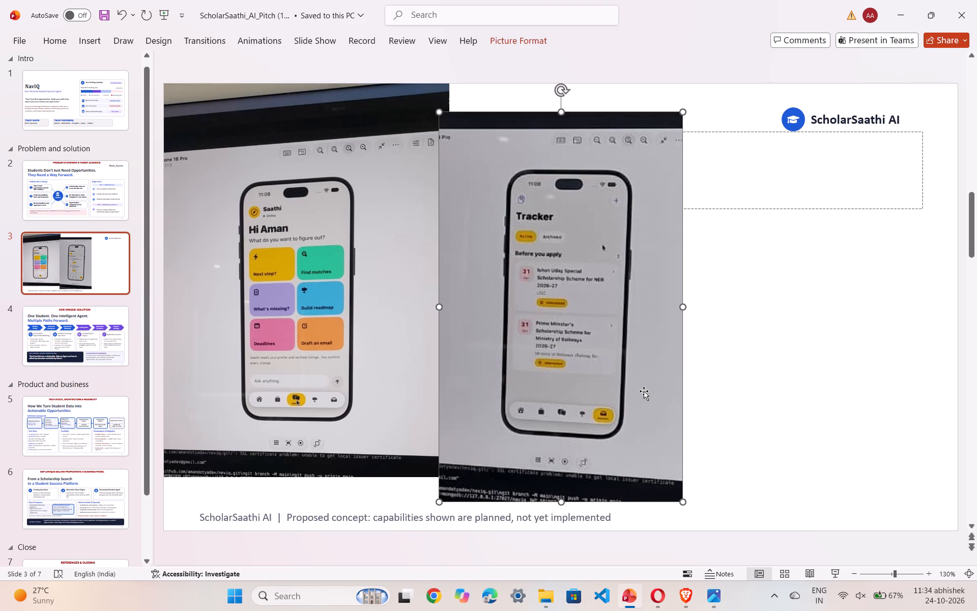
Open the editing options for the pasted Tracker photo on slide 3.
right_click(591, 268)
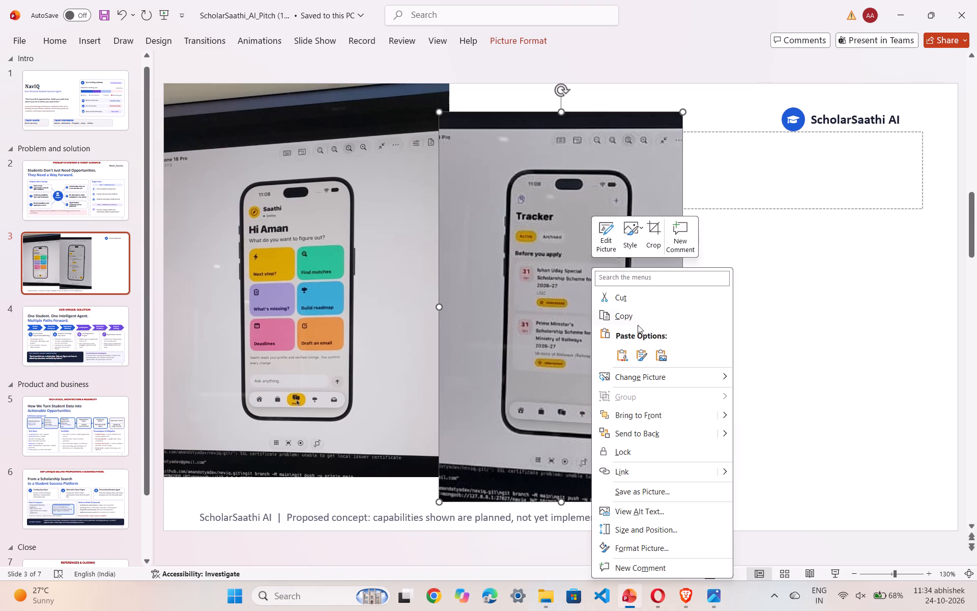
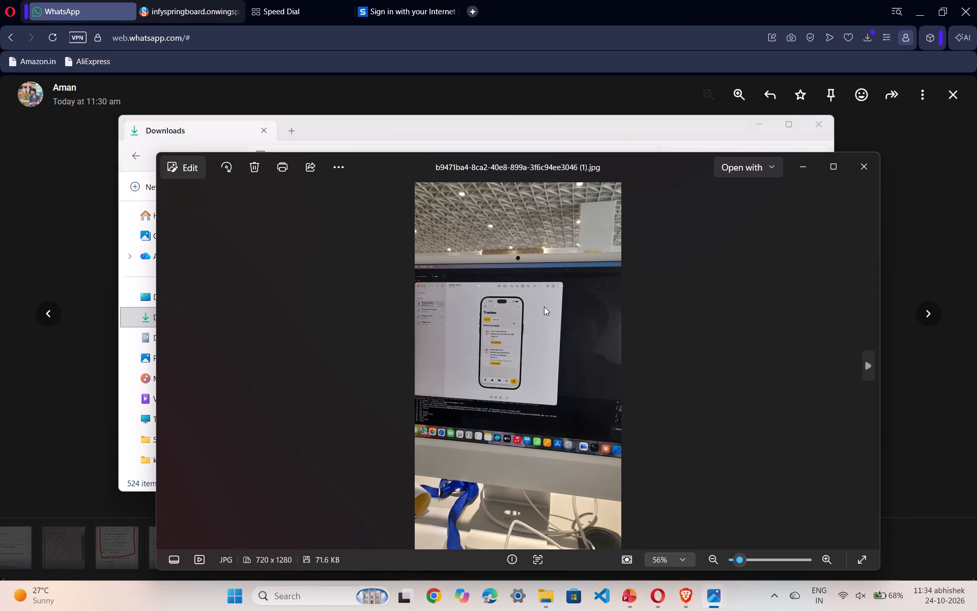
Open the Tracker-screen photo ending in (1) for editing and crop away its bottom strip to about 720 x 1060.
left_click(339, 165)
left_click(171, 162)
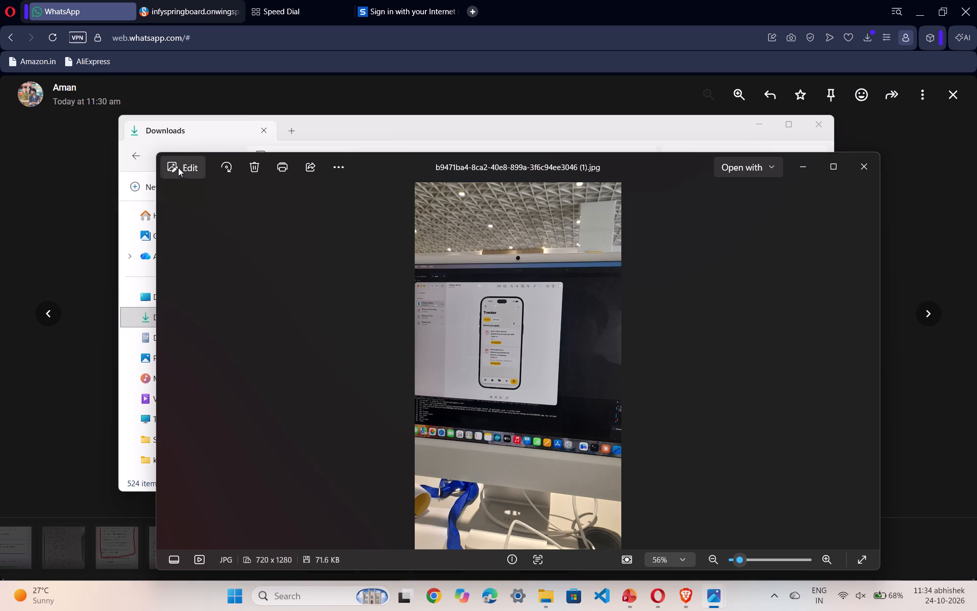
left_click(182, 169)
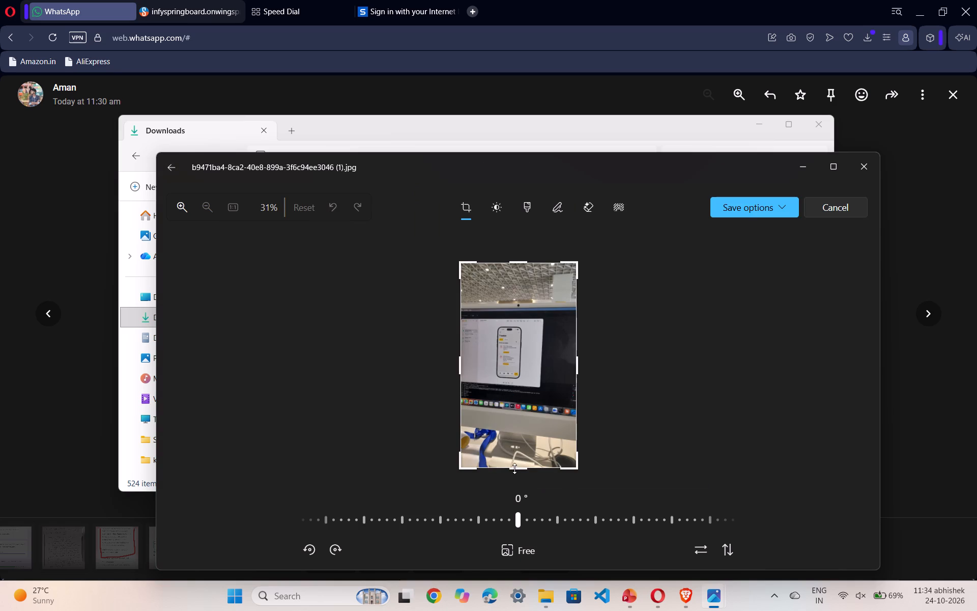
left_click_drag(514, 468, 508, 433)
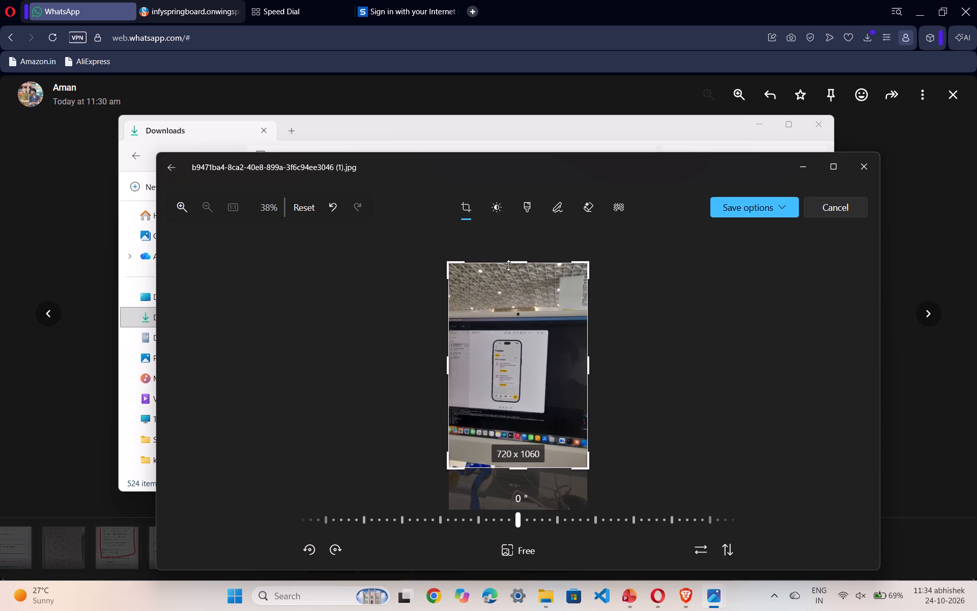
Crop the top and right side of the b9471ba4 (1) Tracker photo to about 552 x 870 and start saving it as a copy.
left_click_drag(516, 265, 516, 300)
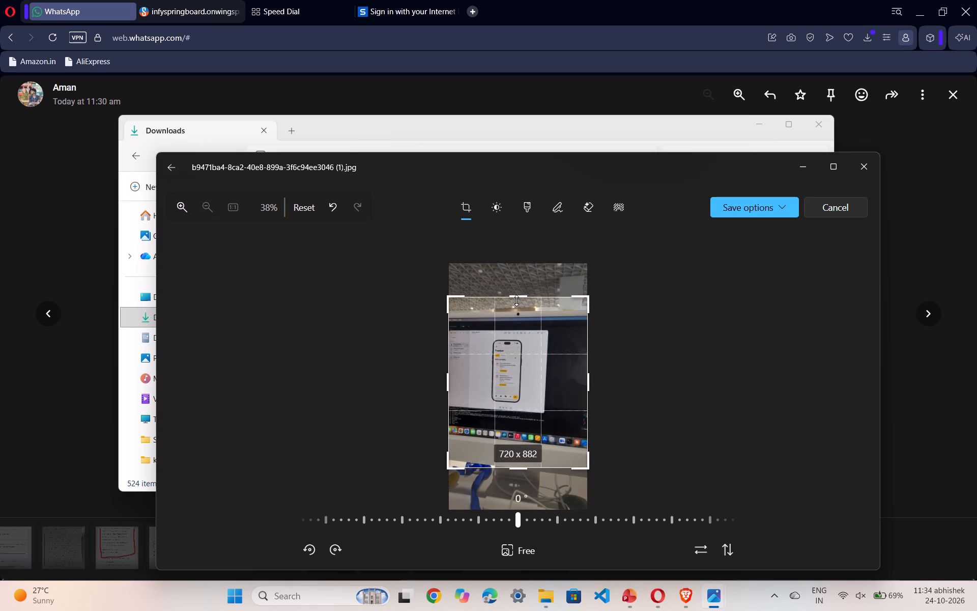
left_click_drag(516, 300, 516, 301)
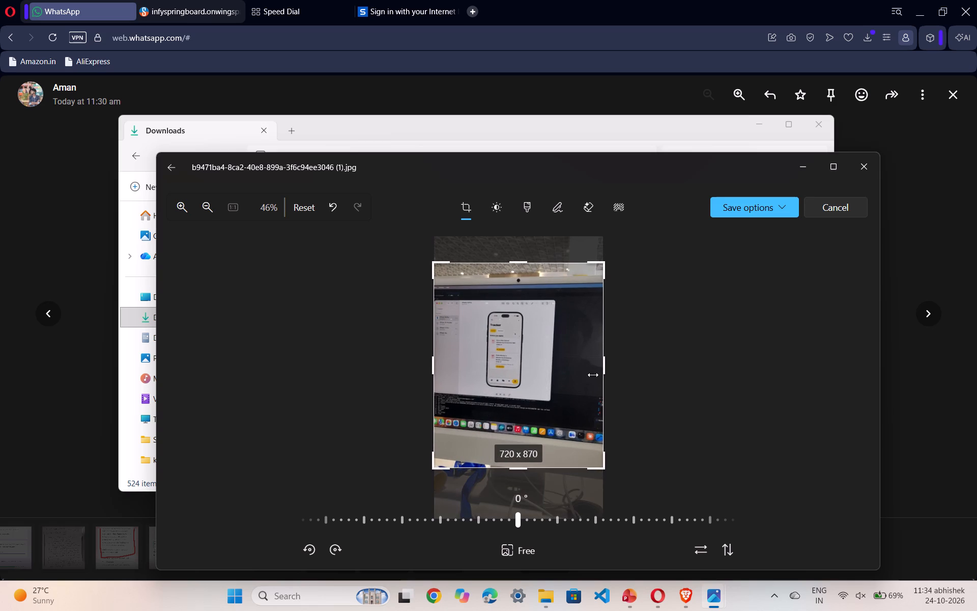
left_click_drag(602, 367, 562, 367)
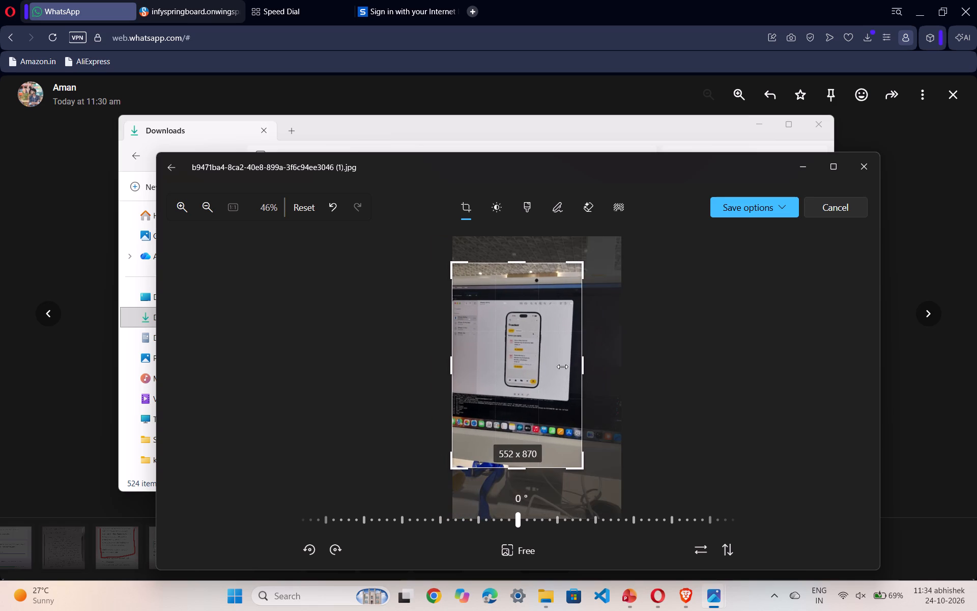
left_click(737, 204)
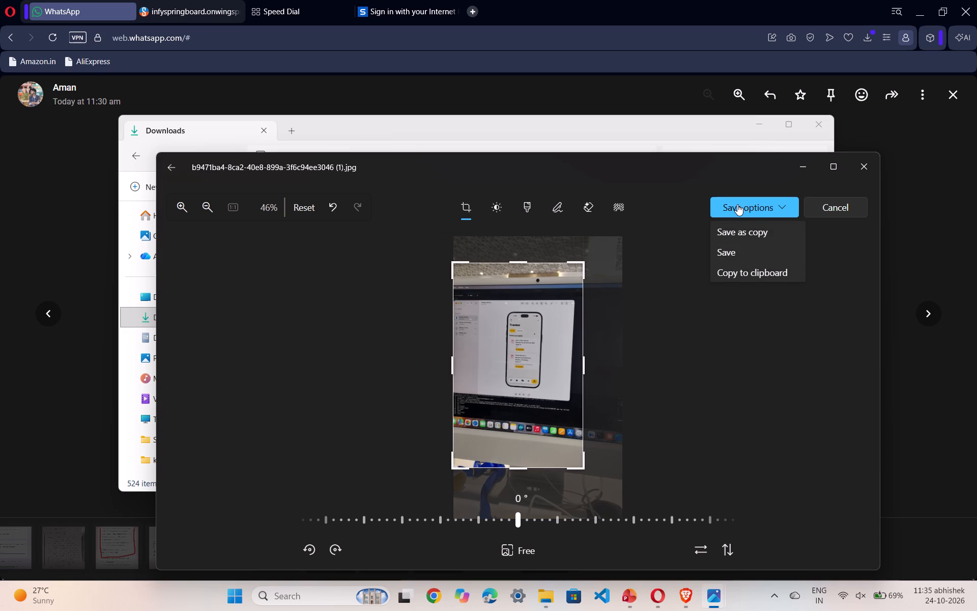
left_click(745, 230)
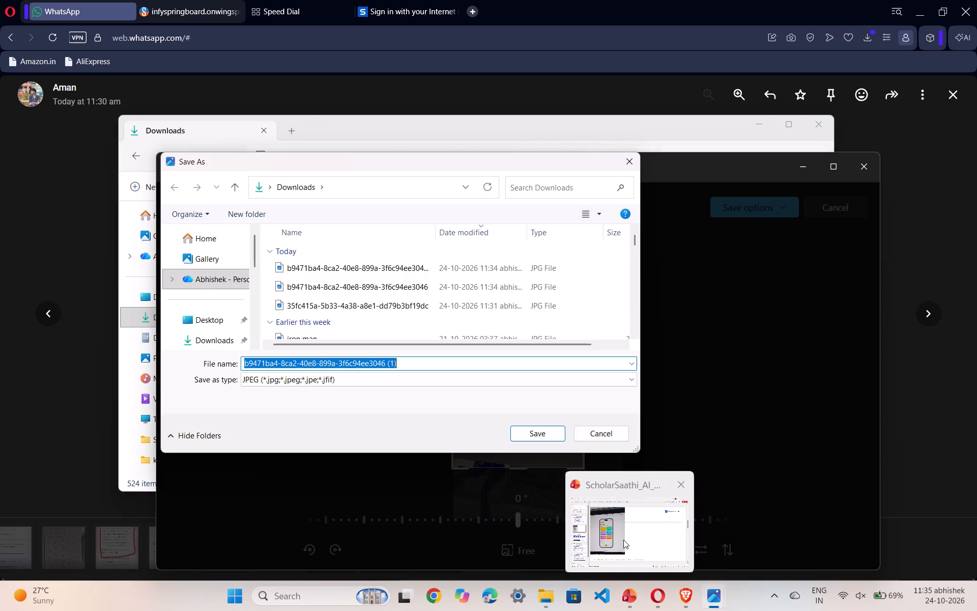
Switch to the PowerPoint pitch deck, paste the copied Tracker photo onto slide 3 and place it just right of the Saathi photo.
left_click(623, 540)
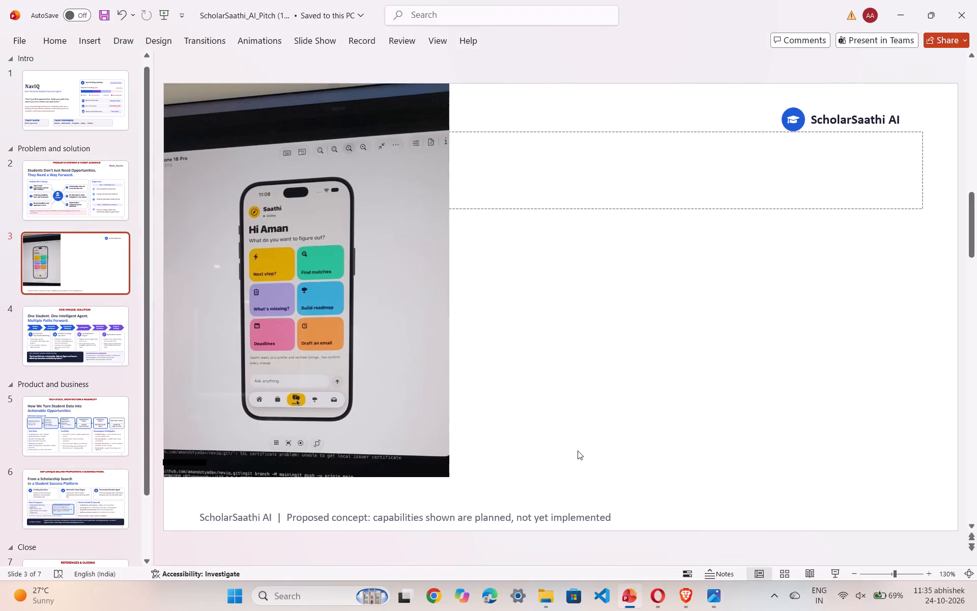
left_click(620, 371)
key("ctrl+v")
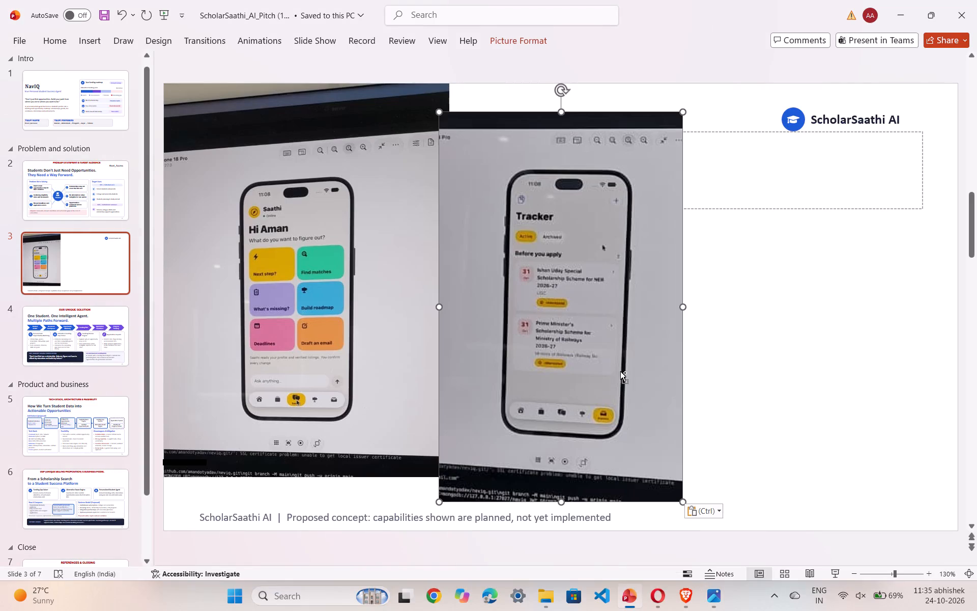
left_click_drag(608, 331, 653, 302)
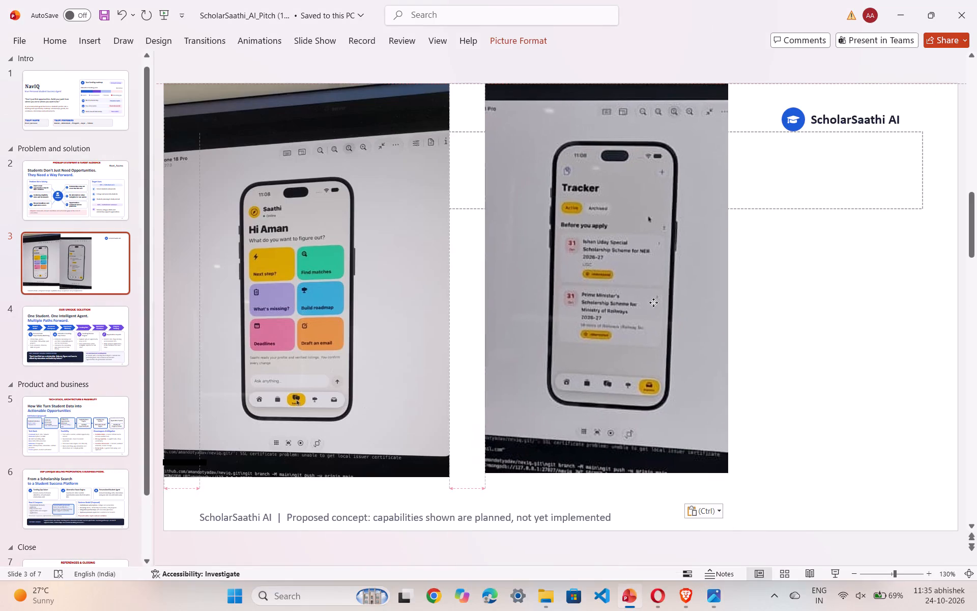
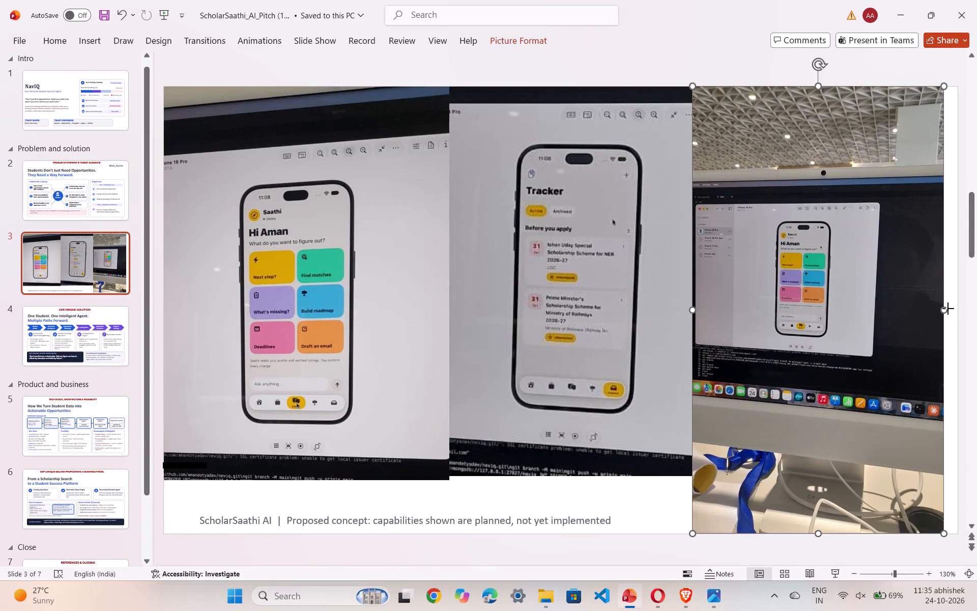
Widen the desktop-monitor photo on slide 3 so it reaches just past the slide's right edge.
left_click_drag(948, 309, 967, 310)
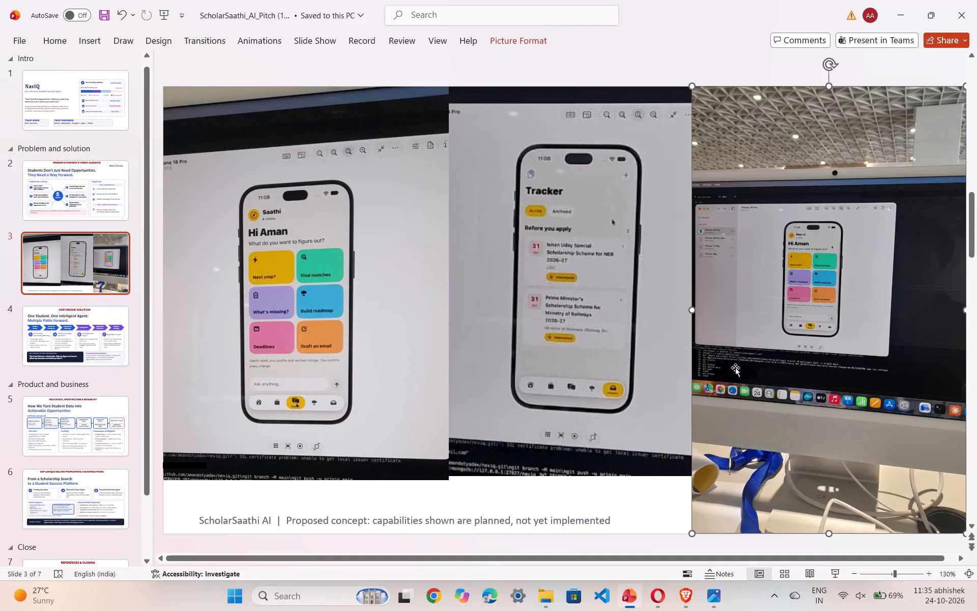
Try the middle Tracker photo at full slide height, and shorten it so its bottom edge sits well above the footer text.
left_click(609, 311)
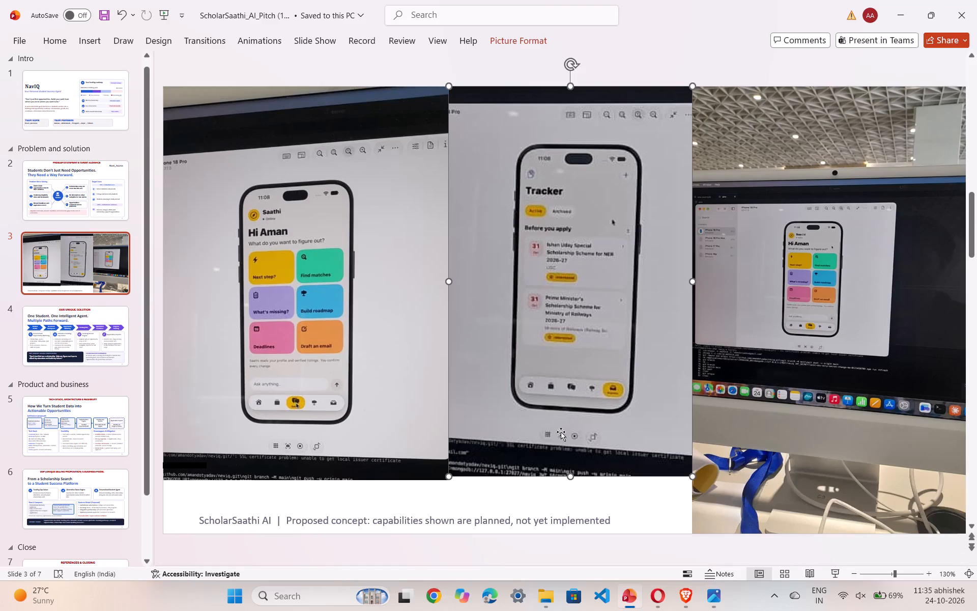
left_click_drag(569, 476, 568, 535)
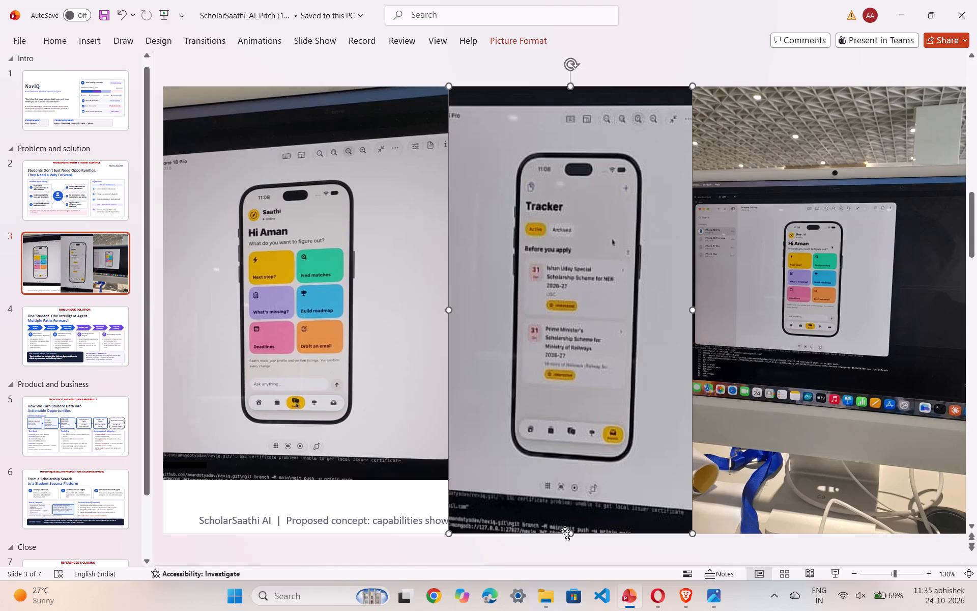
left_click_drag(571, 536, 573, 467)
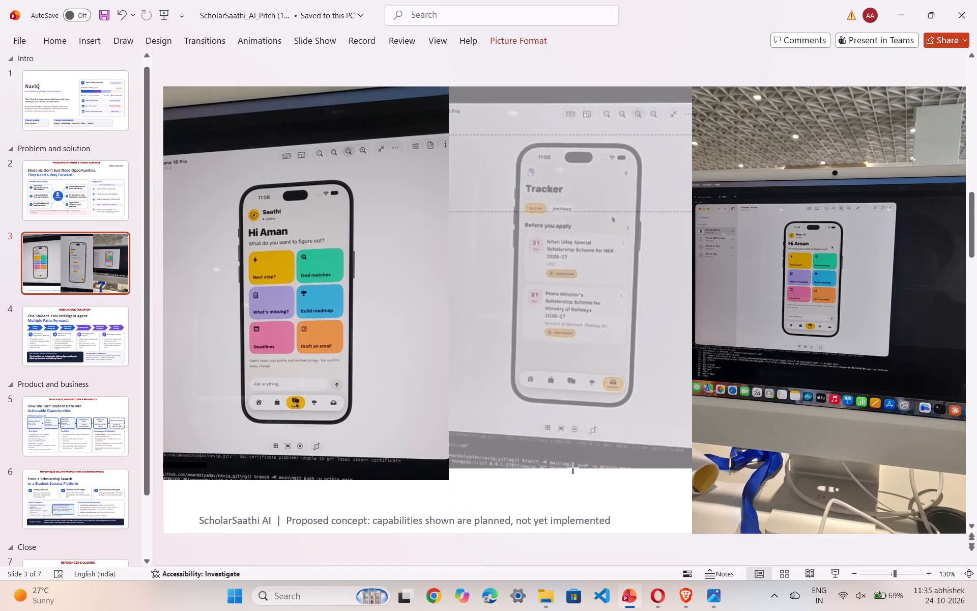
left_click_drag(573, 467, 568, 455)
Stretch the Saathi photo vertically down to the slide's bottom edge, covering the ScholarSaathi AI footer text, and deselect it.
left_click(343, 404)
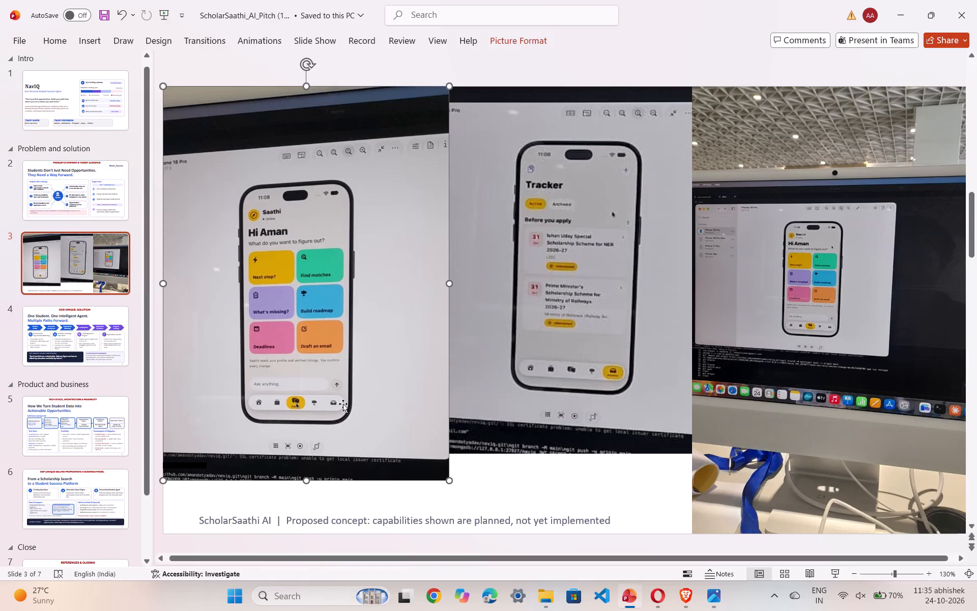
left_click_drag(306, 482, 309, 531)
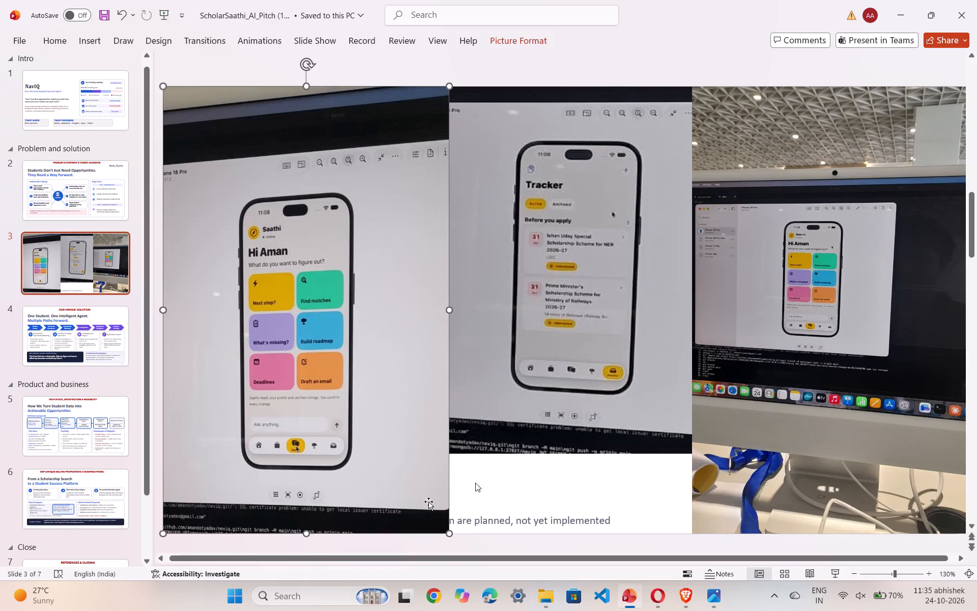
left_click(553, 488)
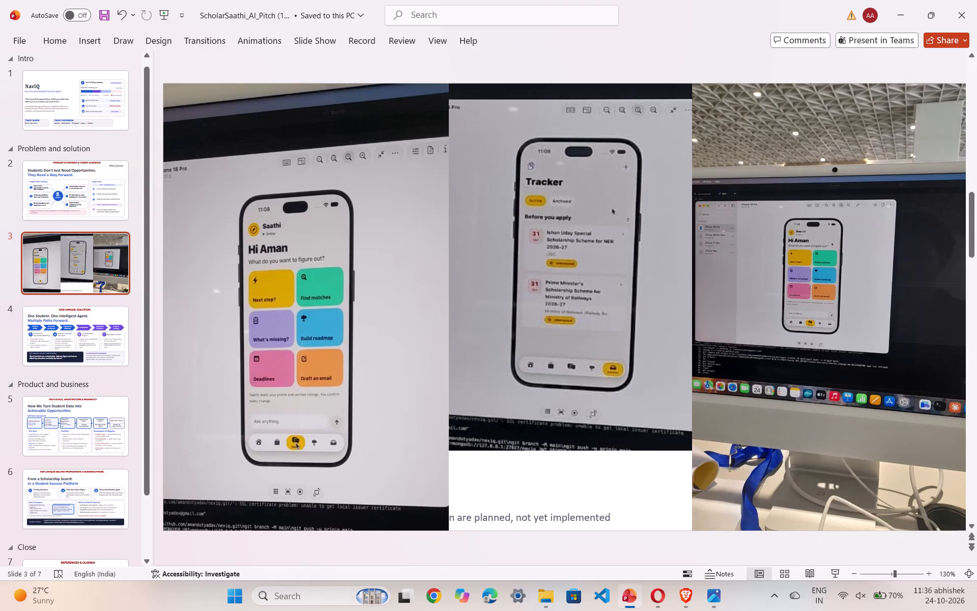
Return to slide 1 and start the slide show from the beginning to preview the deck.
left_click(61, 104)
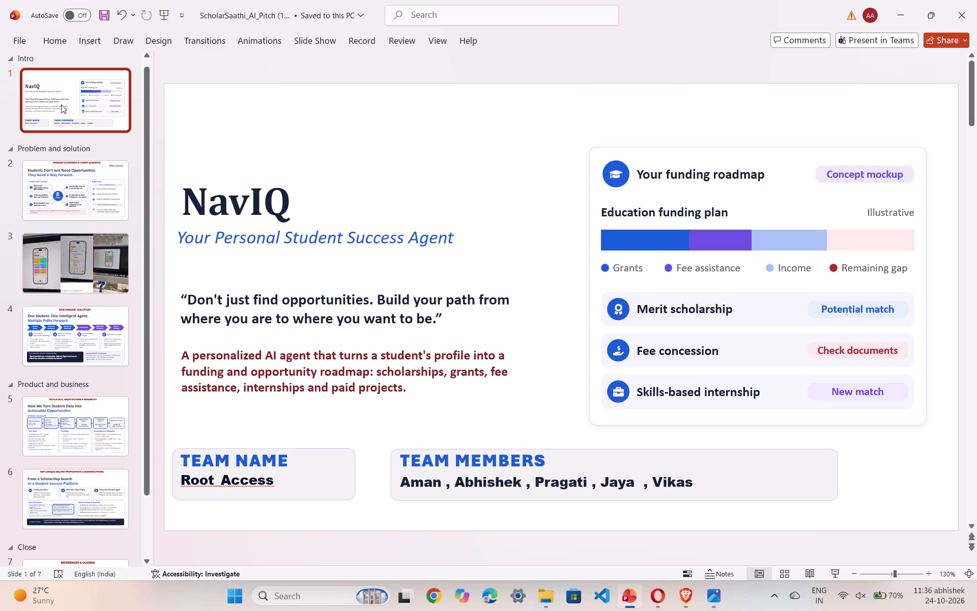
left_click(159, 12)
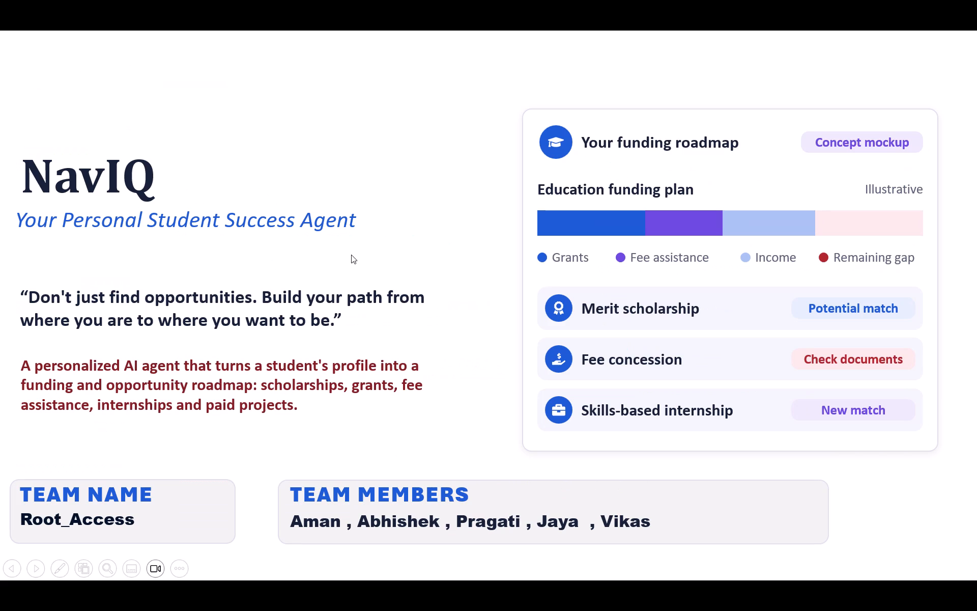
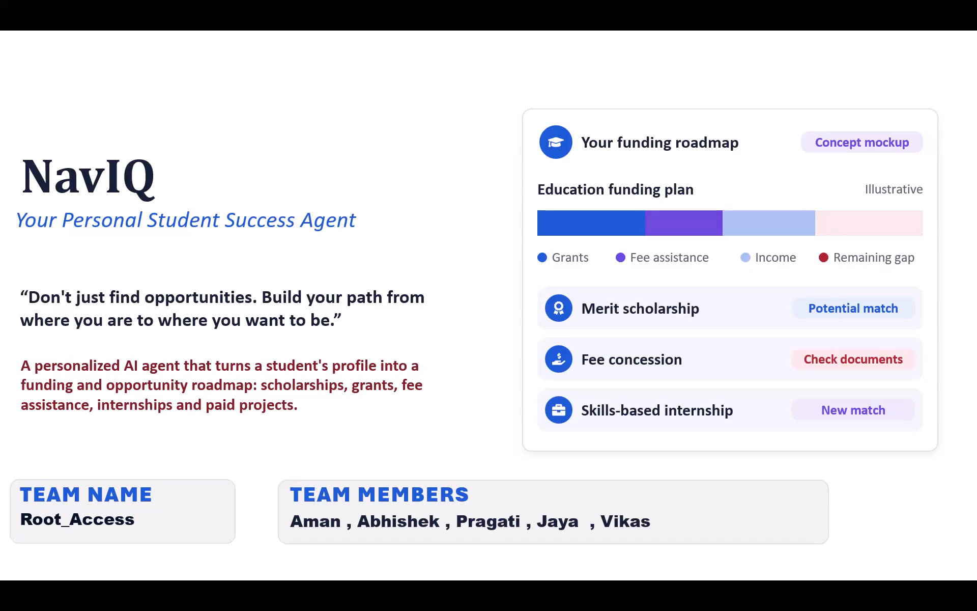
Page through the running slide show from the title slide to the Problem Statement & Target Audience slide.
key("Right")
key("Down")
double_click(821, 141)
key("Down")
key("Up")
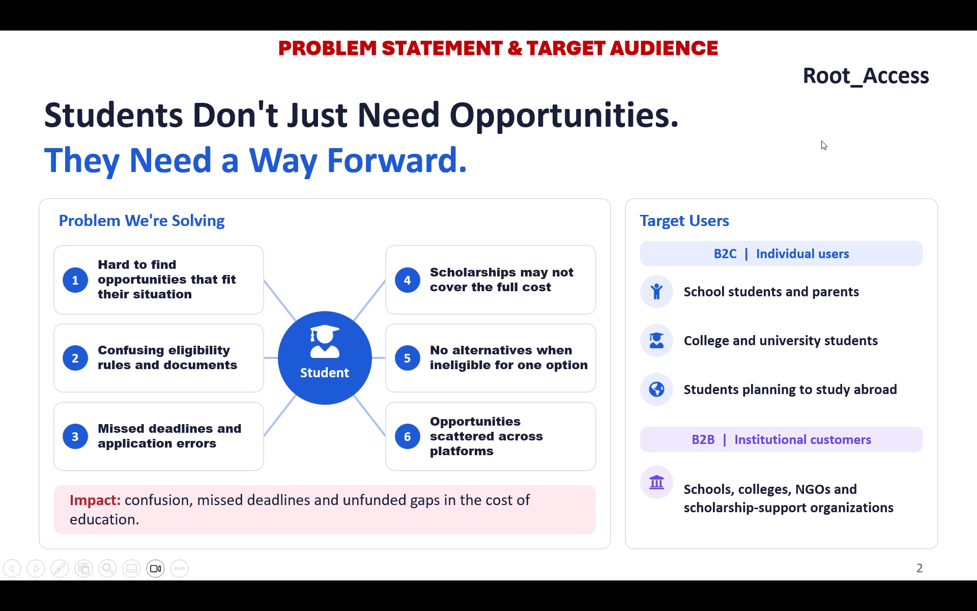
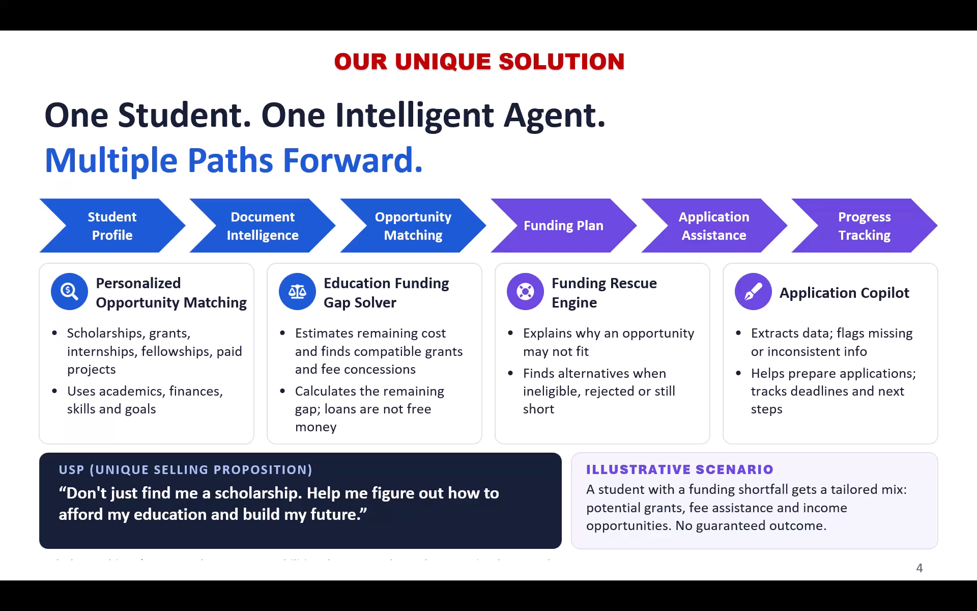
Return the running slide show from the Our Unique Solution slide to the prototype photos on slide 3.
key("Up")
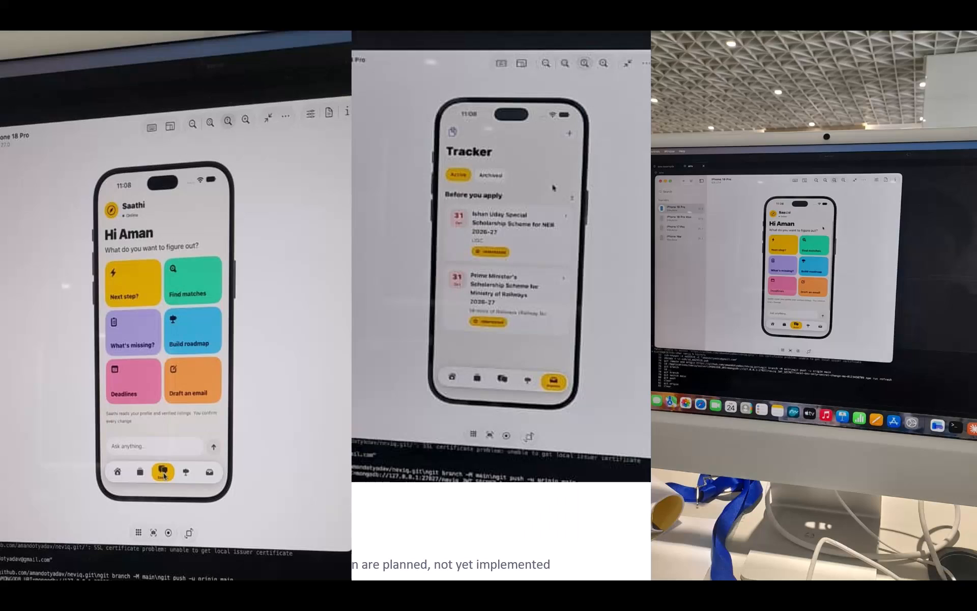